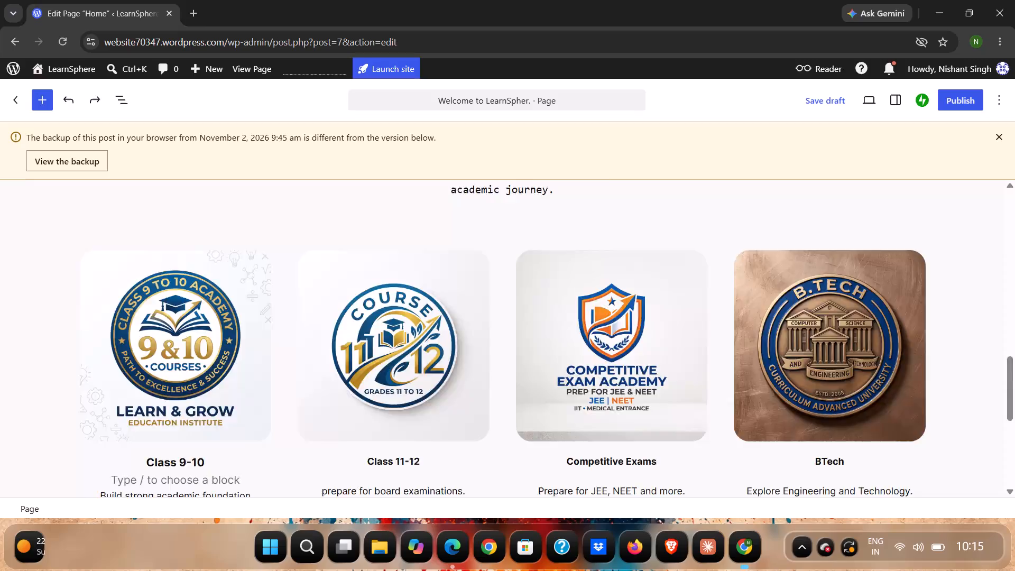
Save the Home page "Welcome to LearnSpher." as a draft, staying on the page if asked about leaving.
scroll(232, 252, "down", 9)
scroll(232, 252, "up", 13)
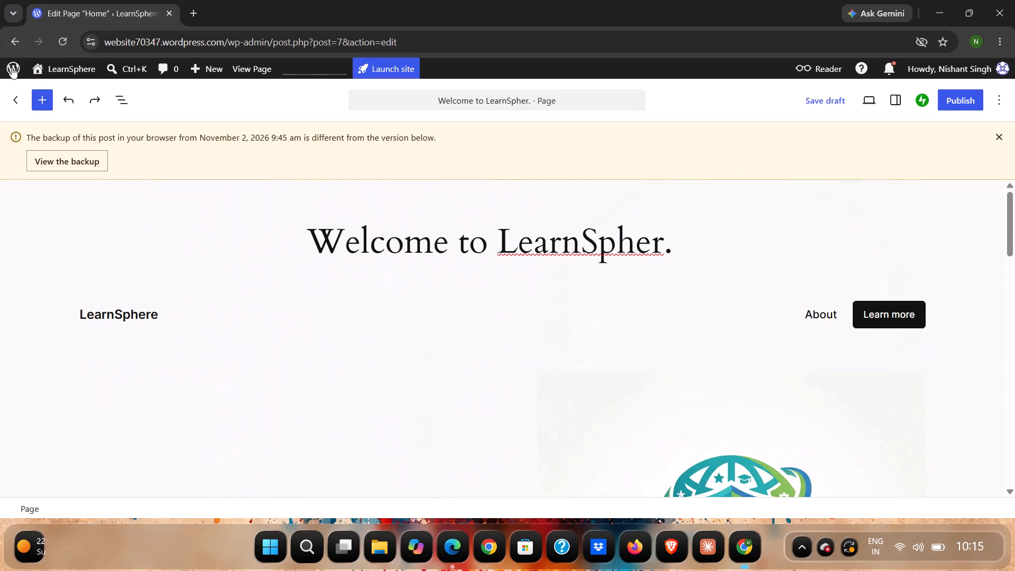
left_click(17, 101)
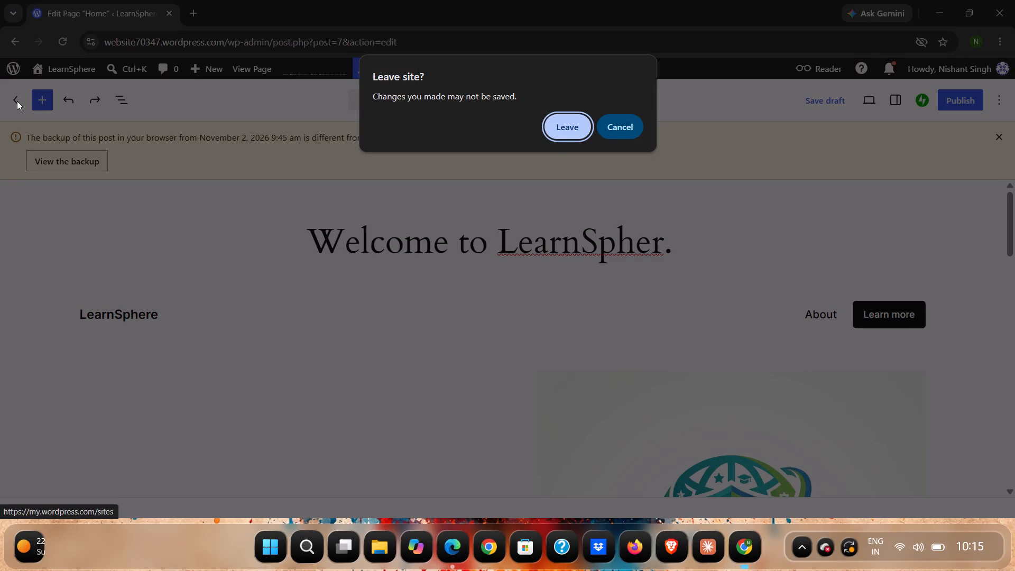
left_click(618, 128)
left_click(827, 104)
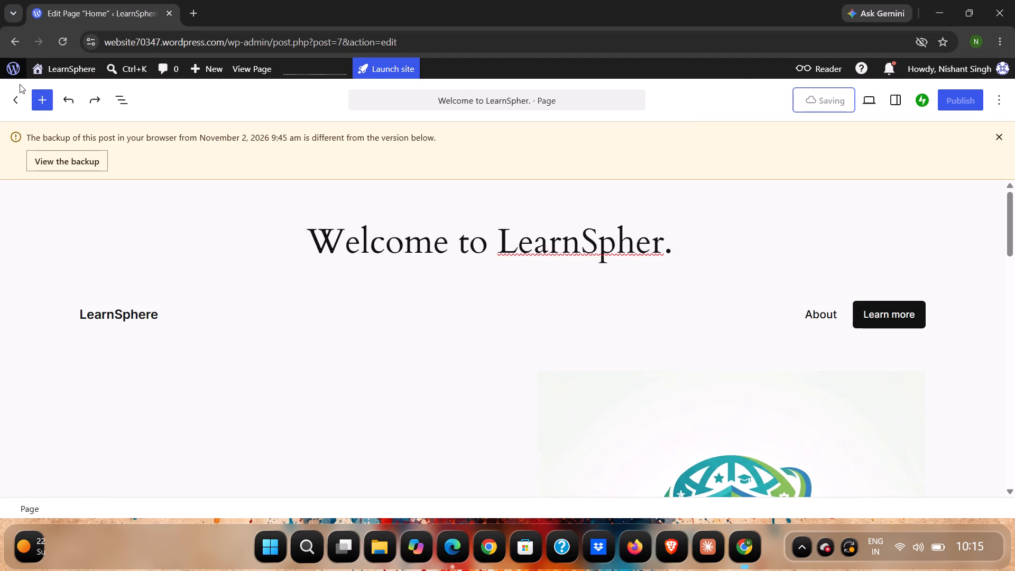
Visit the LearnSphere site's front end and look through its homepage from header to footer.
left_click(42, 71)
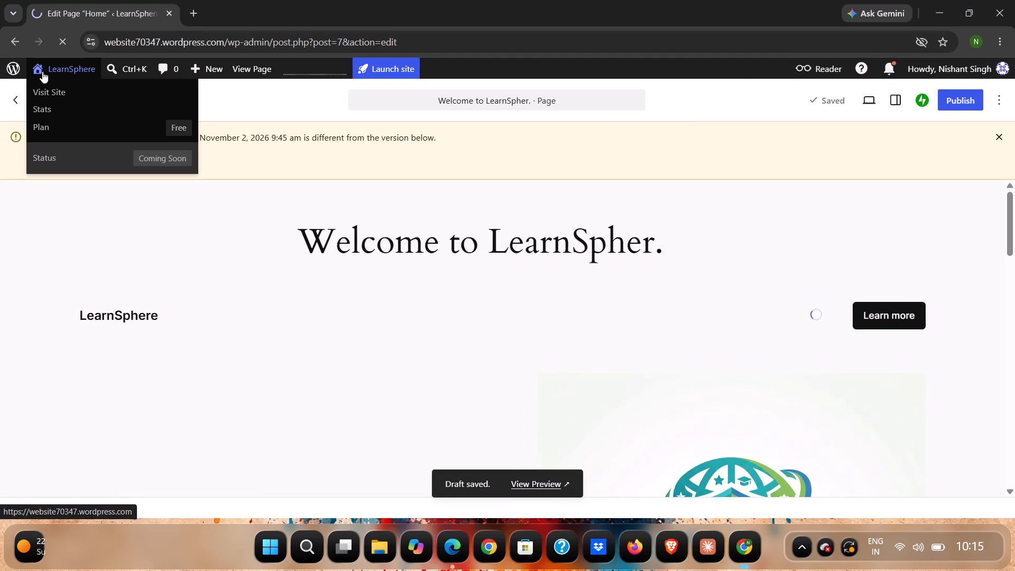
triple_click(65, 179)
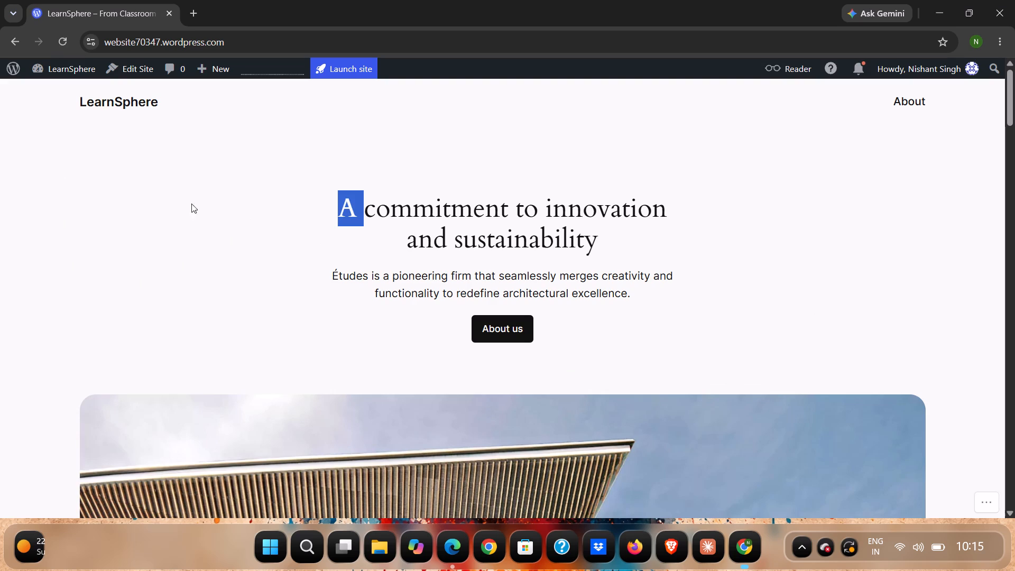
scroll(242, 269, "down", 10)
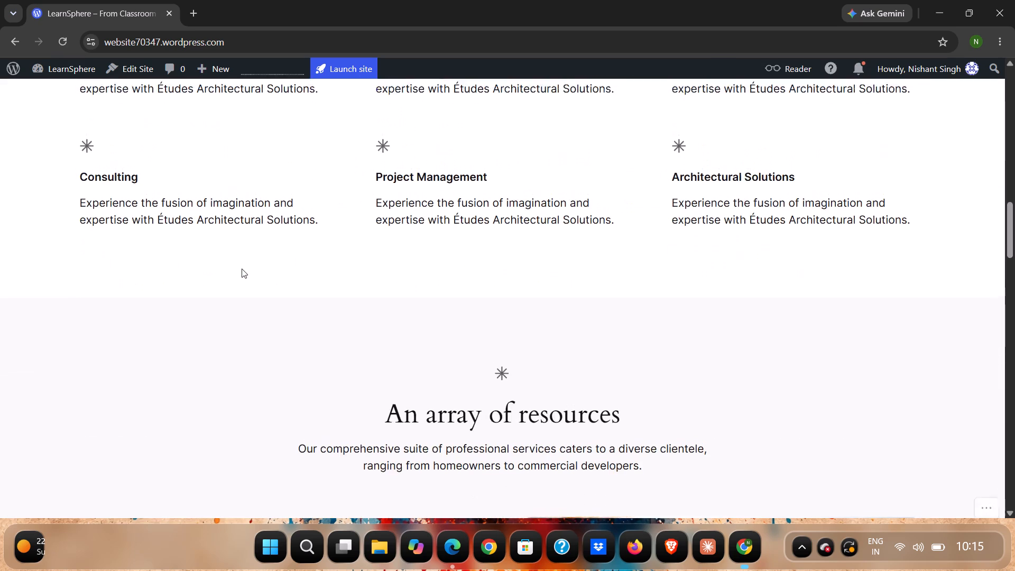
scroll(242, 269, "down", 9)
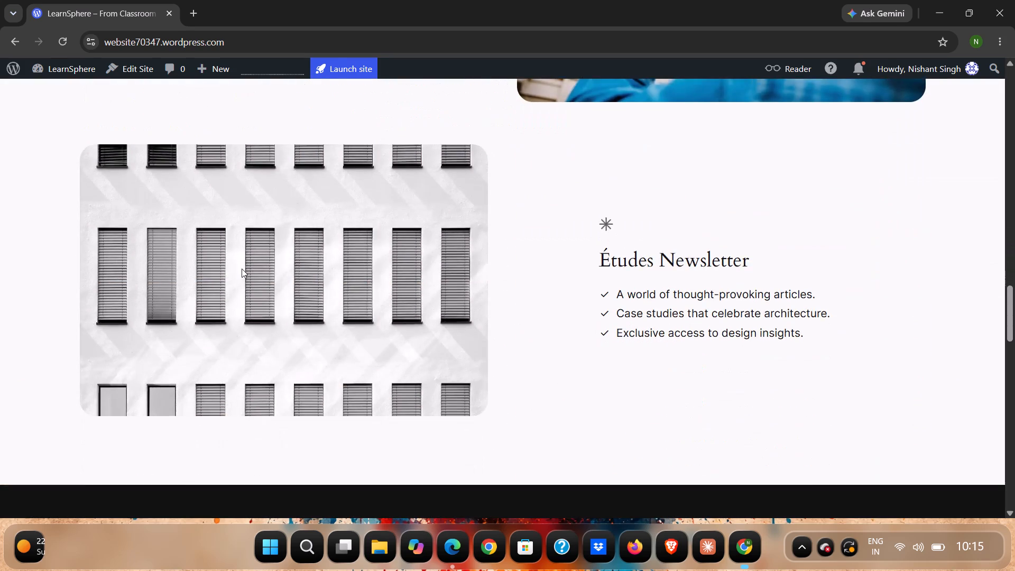
scroll(242, 269, "up", 8)
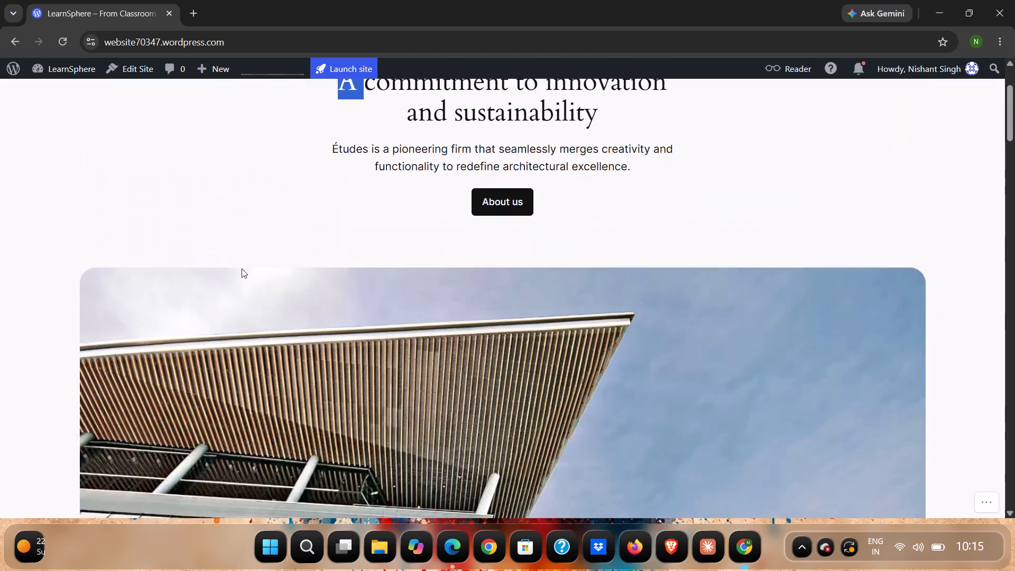
scroll(242, 269, "up", 6)
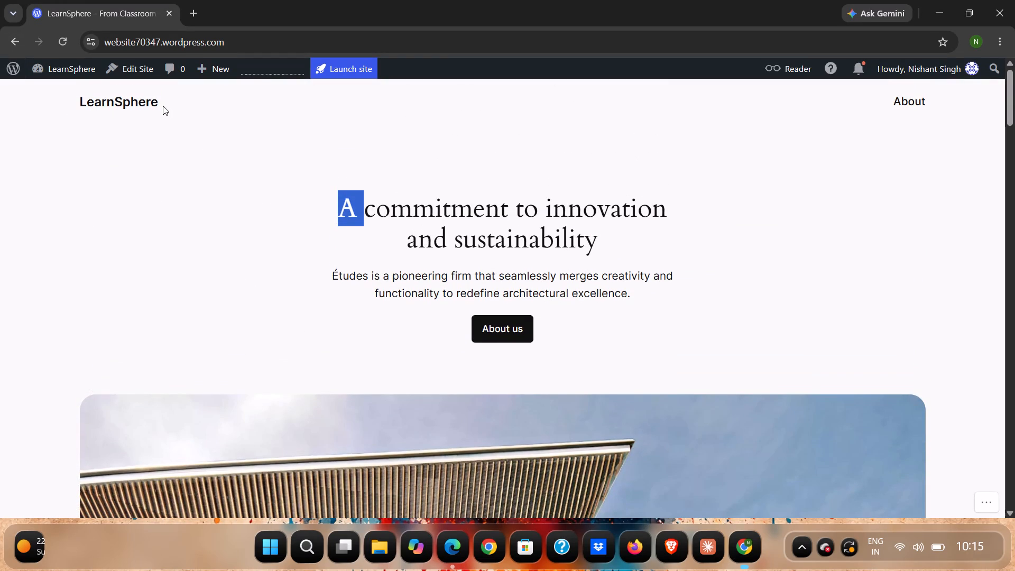
left_click(162, 104)
left_click(158, 99)
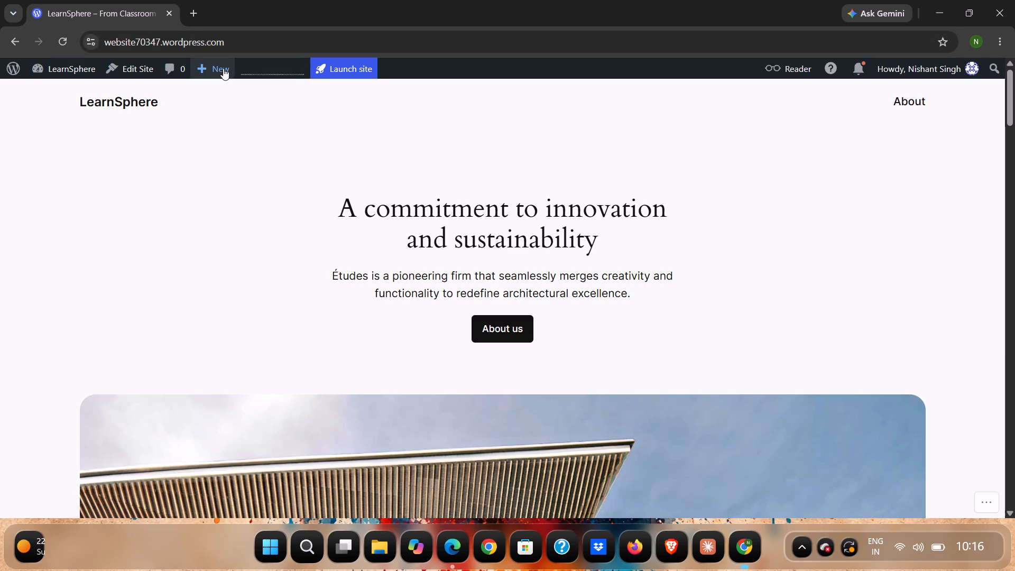
left_click_drag(179, 213, 214, 309)
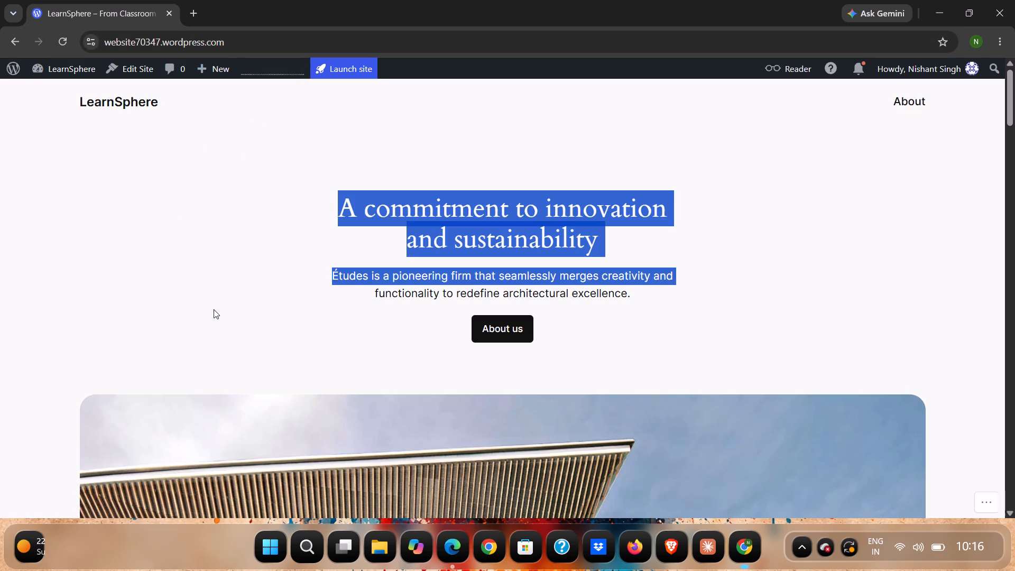
left_click(214, 440)
left_click(238, 182)
Open the LearnSphere overview from the WordPress.com Sites list and review its site details and latest activity.
left_click(15, 69)
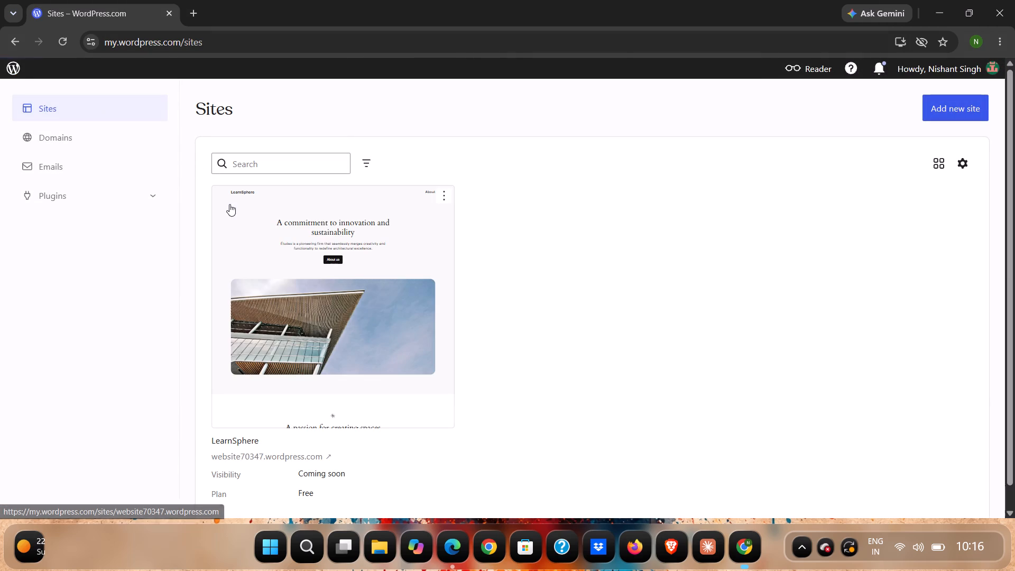
scroll(380, 283, "down", 1)
left_click(354, 445)
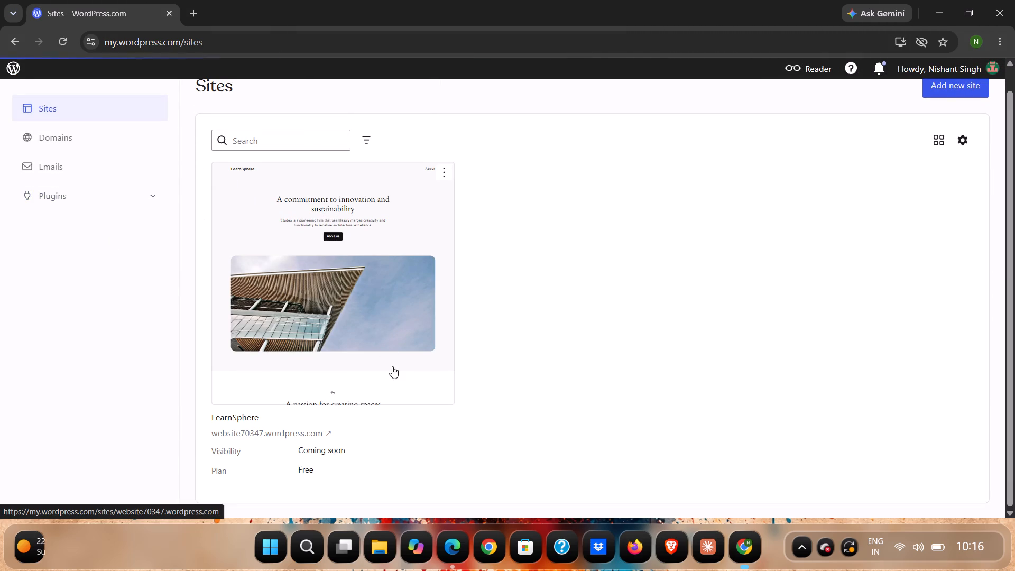
left_click(418, 226)
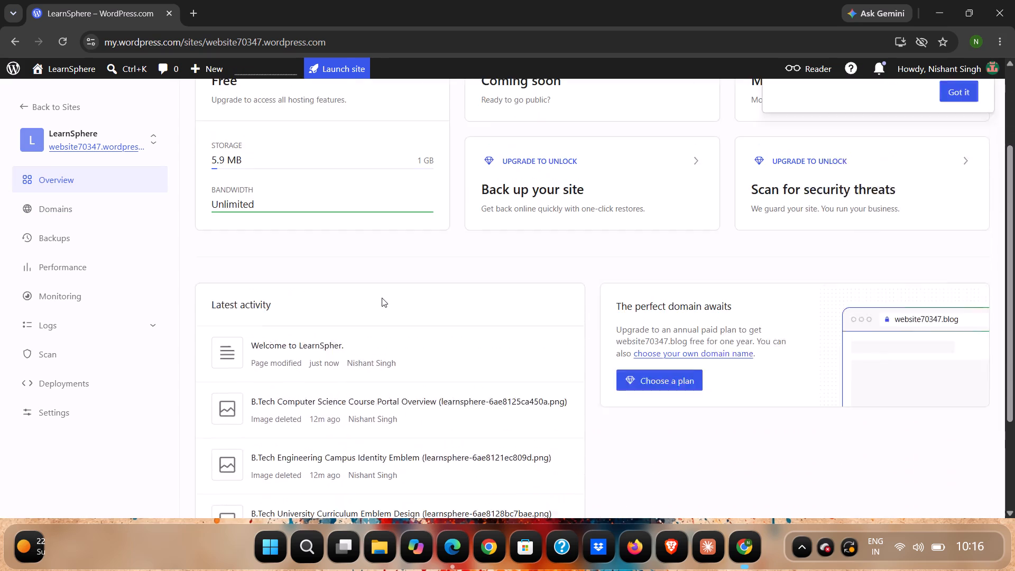
scroll(382, 298, "down", 3)
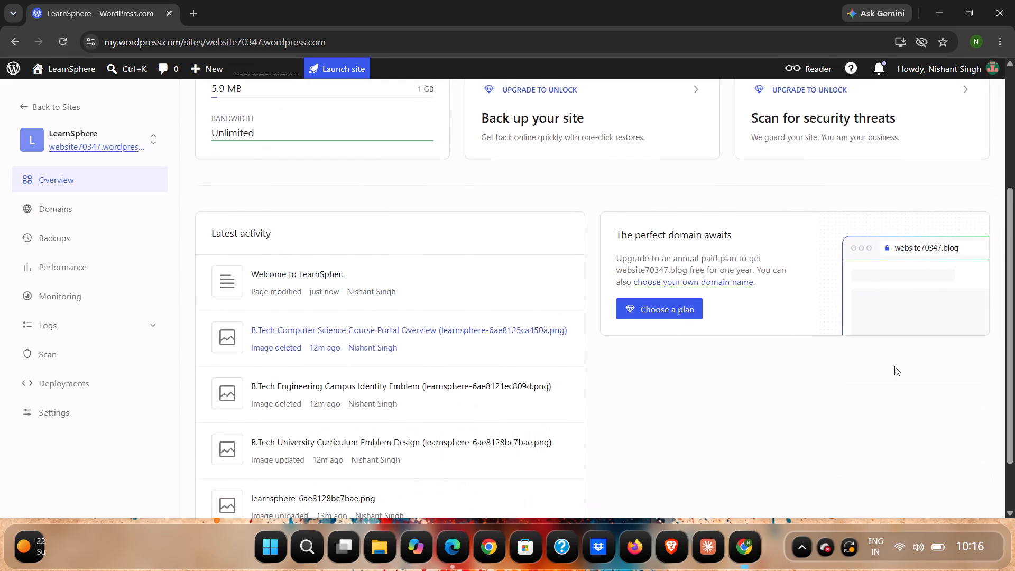
scroll(797, 330, "up", 1)
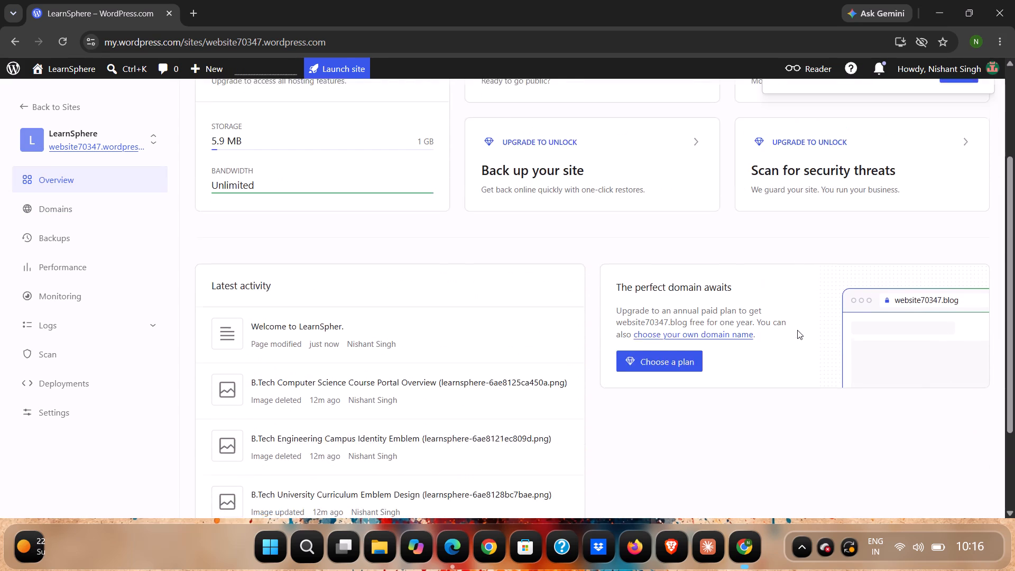
scroll(797, 330, "up", 3)
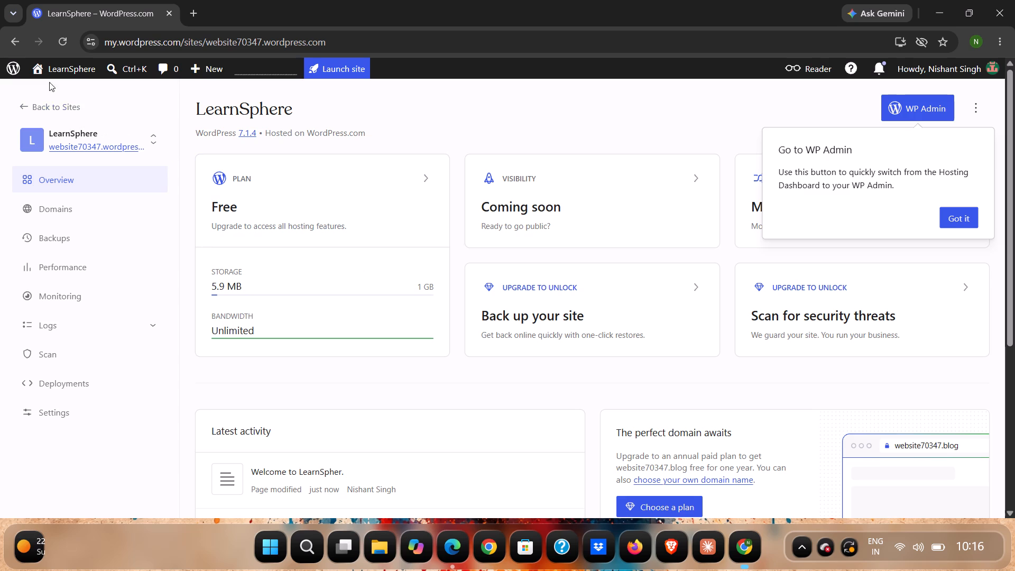
Open the LearnSphere site address from the overview and examine the live homepage's hero heading and image.
left_click(91, 150)
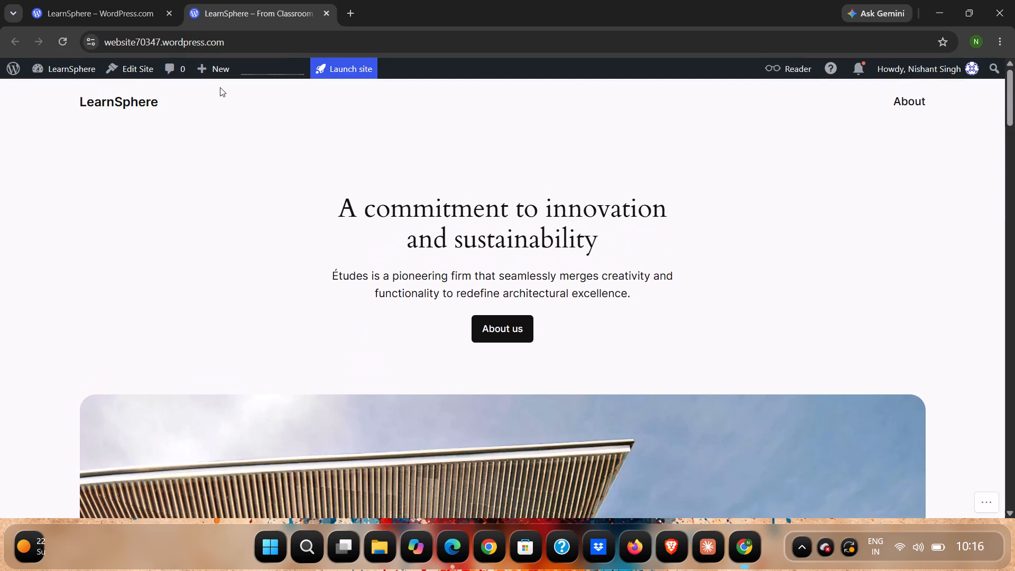
scroll(260, 216, "down", 5)
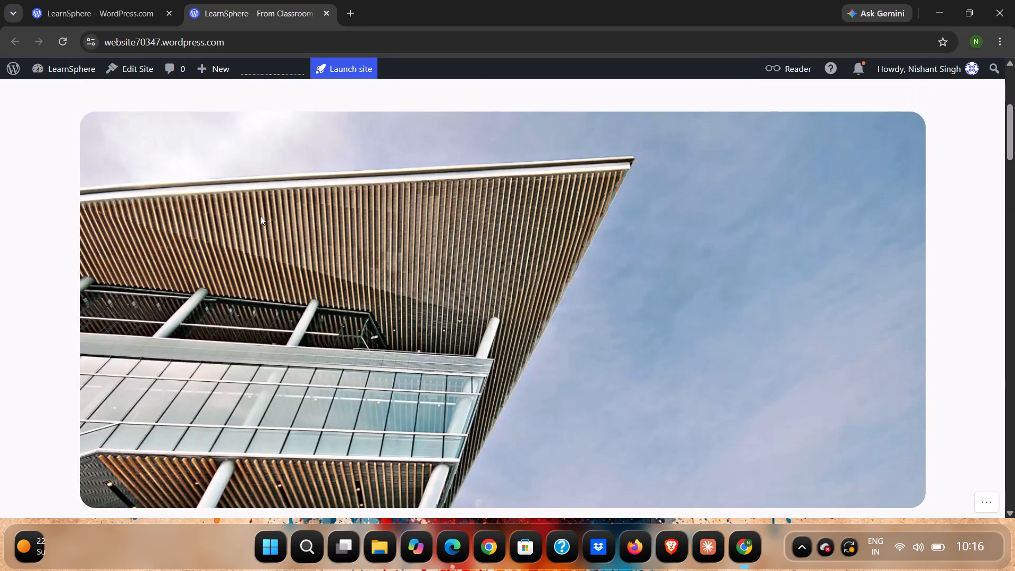
left_click(260, 216)
triple_click(288, 300)
scroll(288, 300, "up", 1)
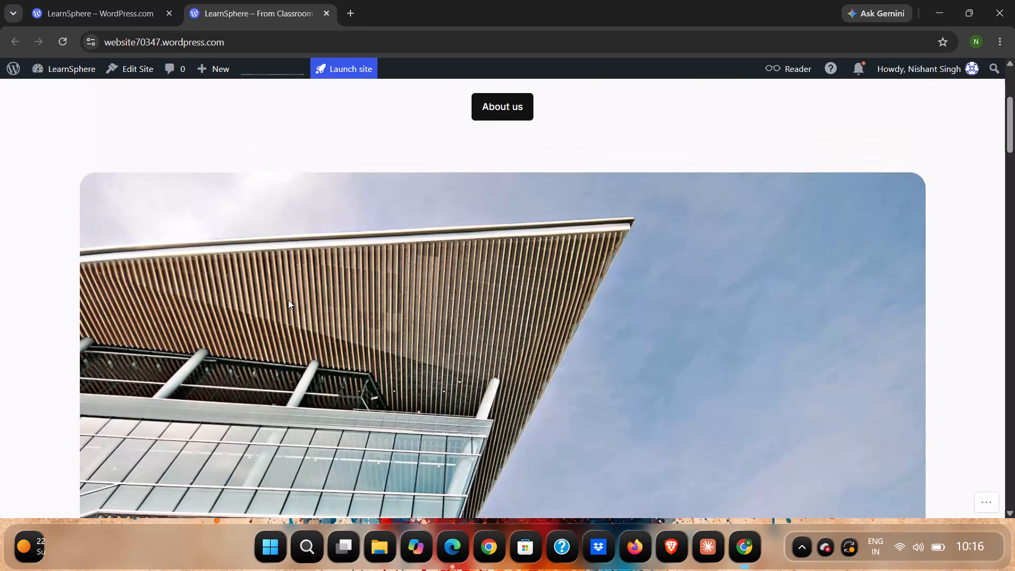
scroll(288, 300, "up", 1)
left_click(288, 300)
left_click_drag(288, 300, 295, 421)
scroll(291, 465, "up", 1)
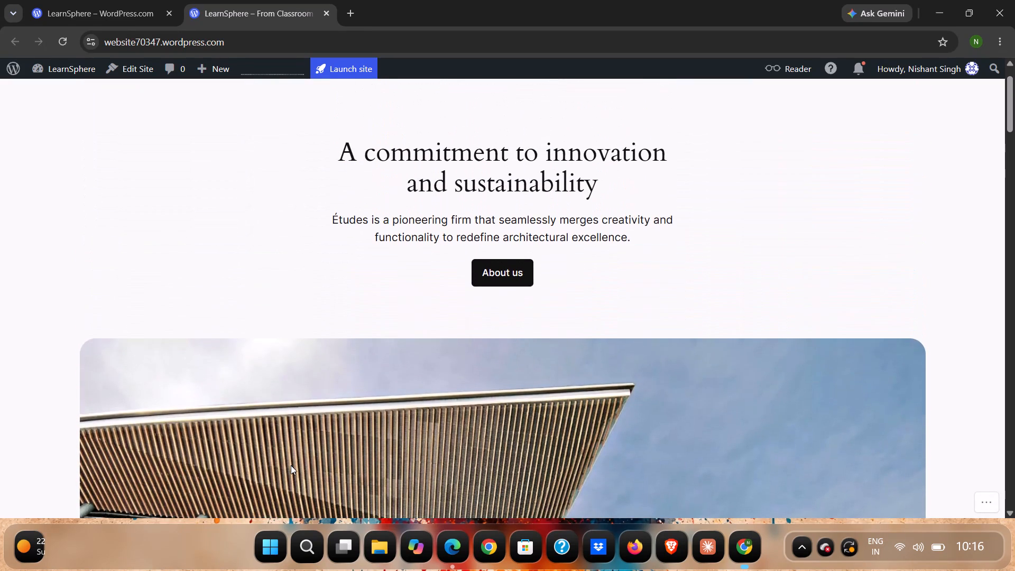
left_click(383, 267)
scroll(383, 267, "up", 2)
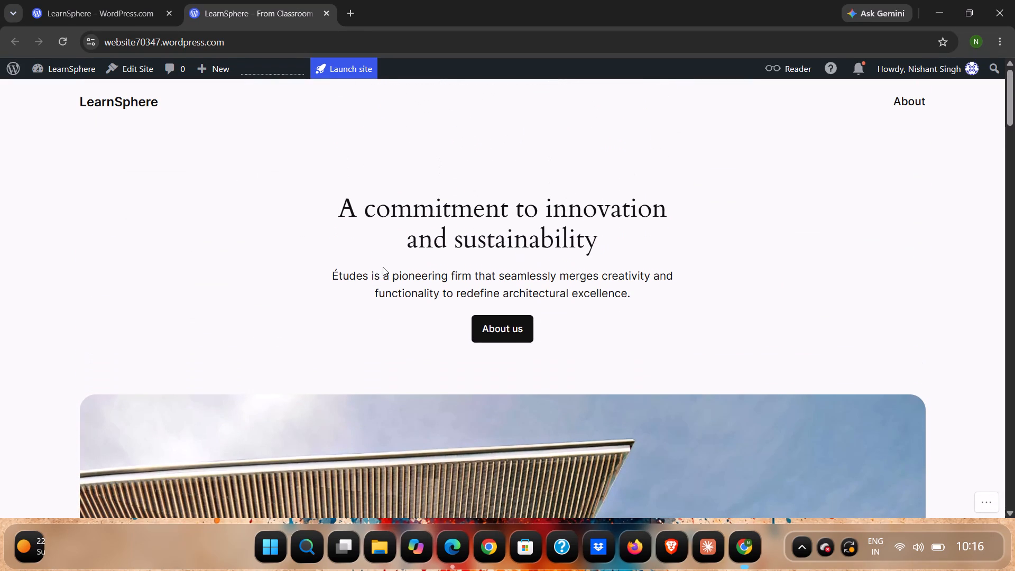
scroll(383, 267, "up", 2)
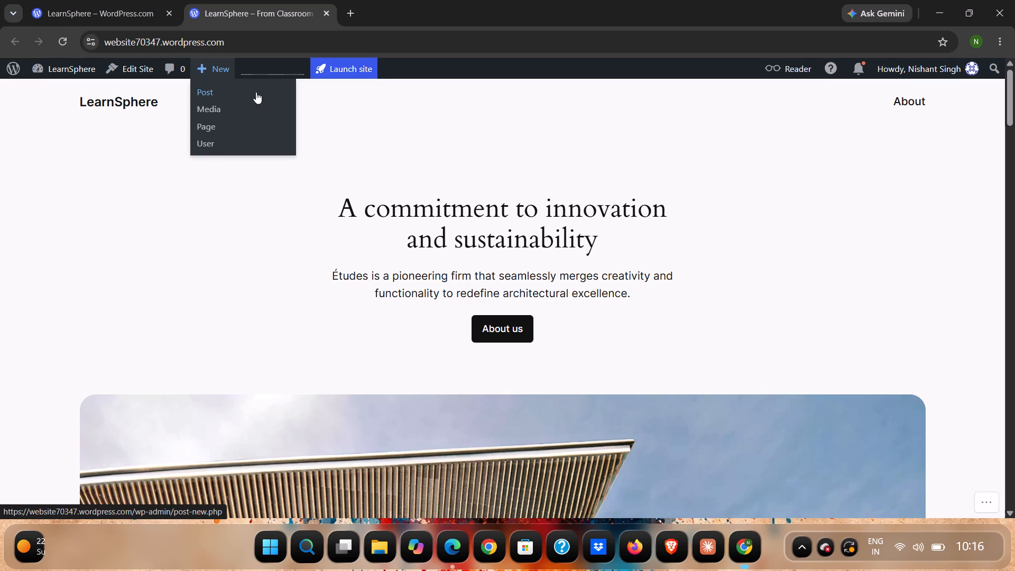
Open the LearnSphere homepage in the Site Editor, check the preview, and bring up the Blog Home template for editing.
left_click(133, 70)
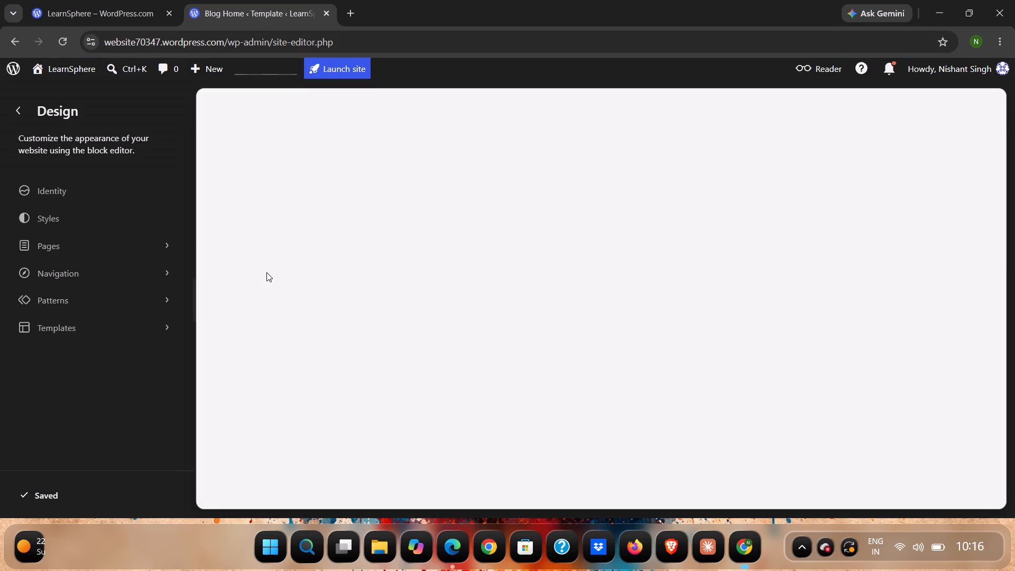
scroll(266, 272, "up", 1)
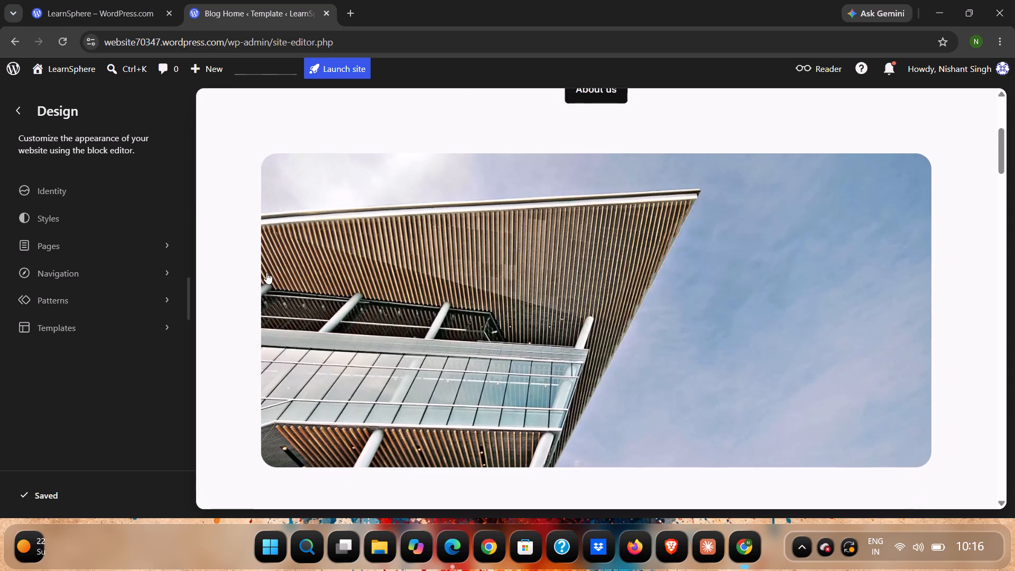
scroll(266, 272, "up", 1)
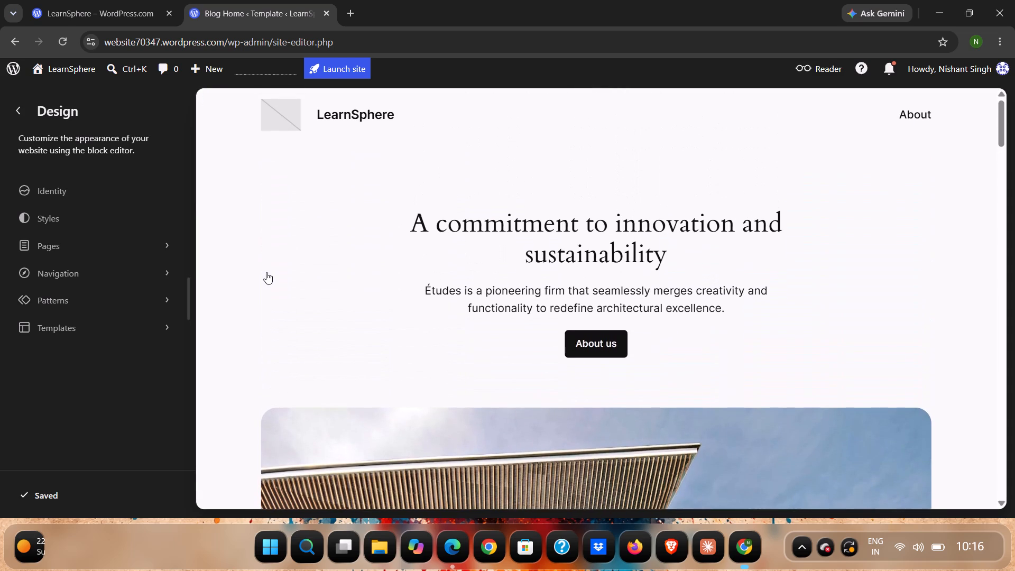
scroll(266, 272, "down", 10)
scroll(266, 272, "up", 2)
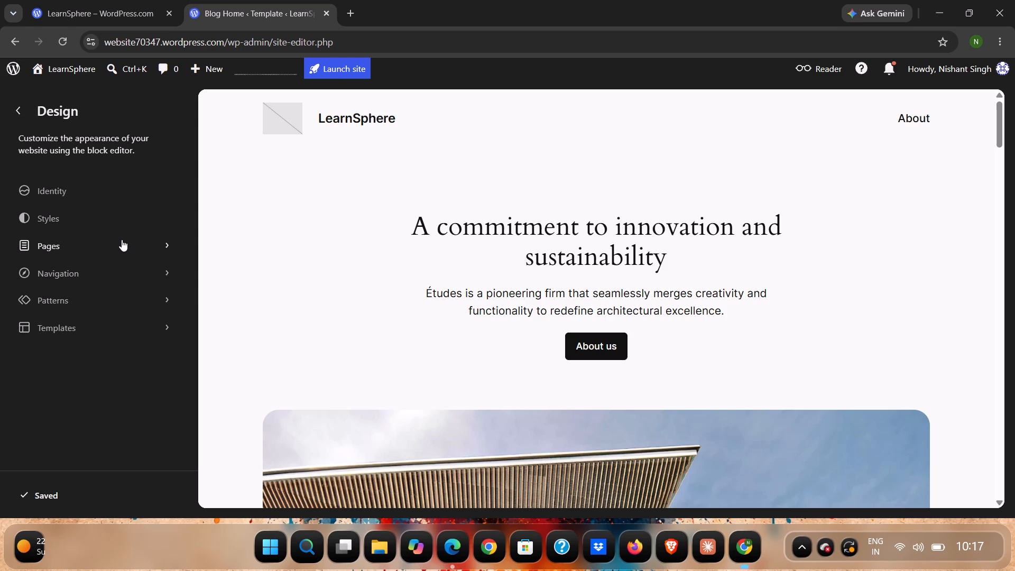
scroll(122, 240, "down", 3)
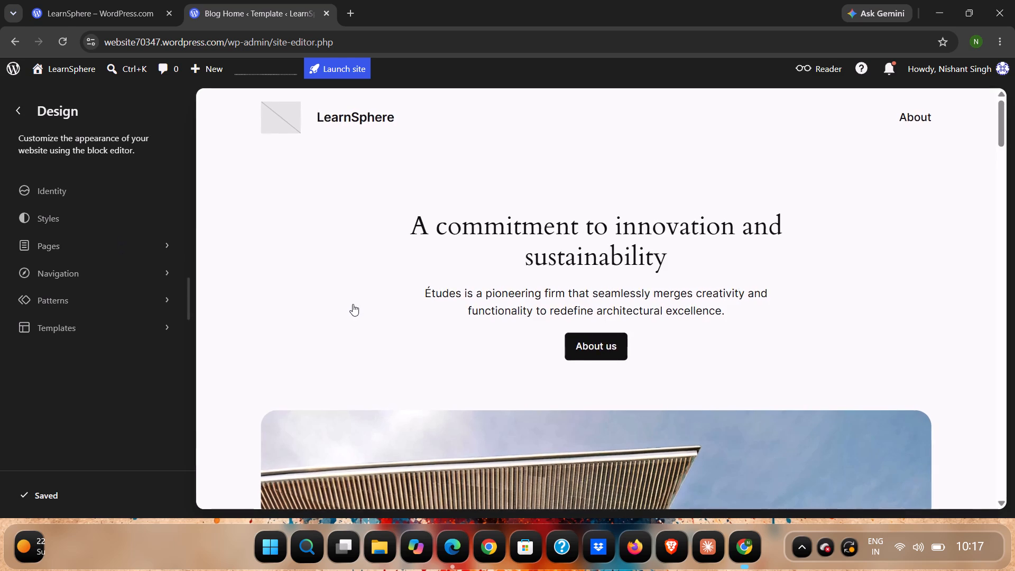
scroll(353, 304, "down", 5)
scroll(353, 304, "up", 5)
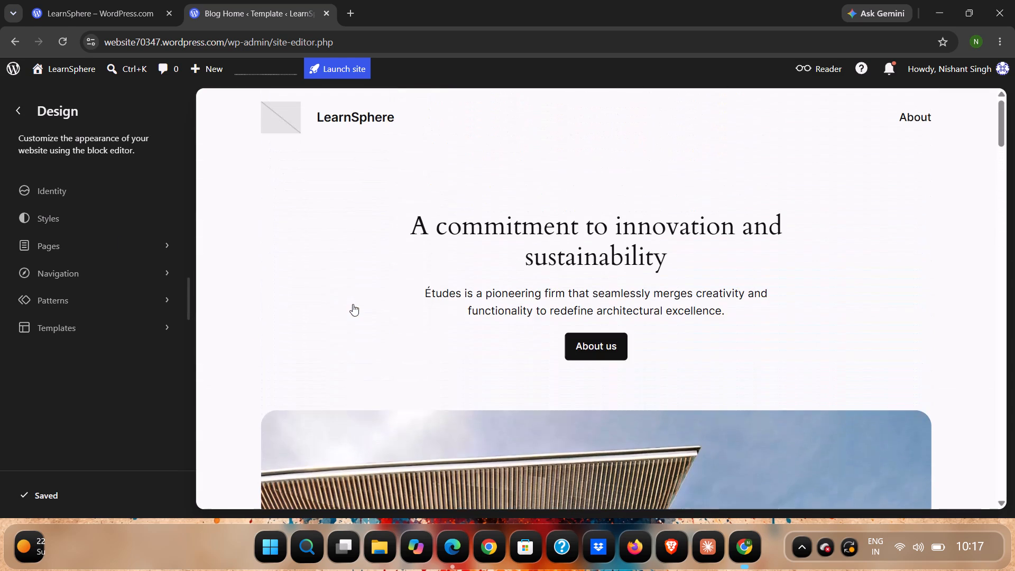
scroll(353, 304, "up", 2)
left_click(475, 344)
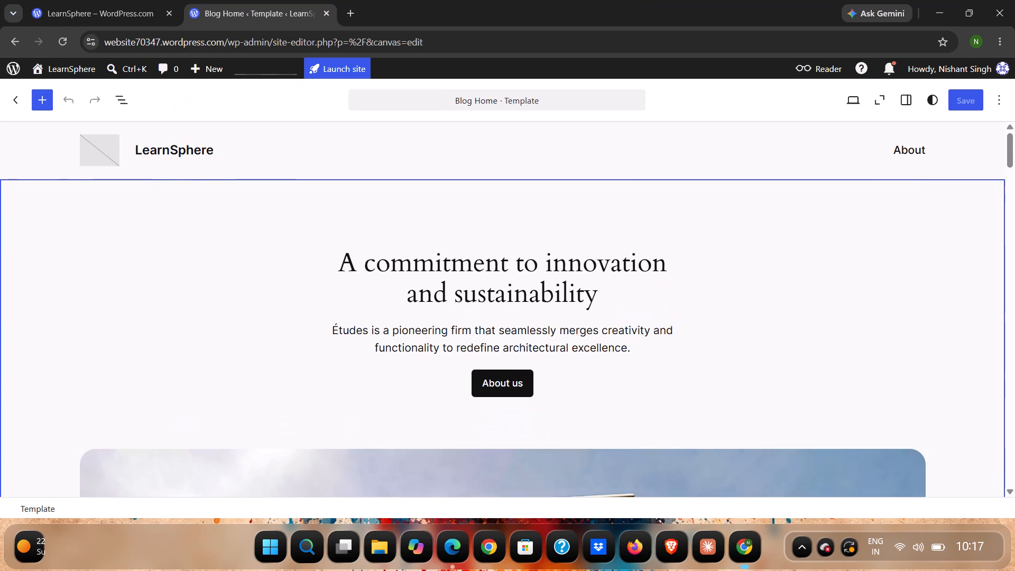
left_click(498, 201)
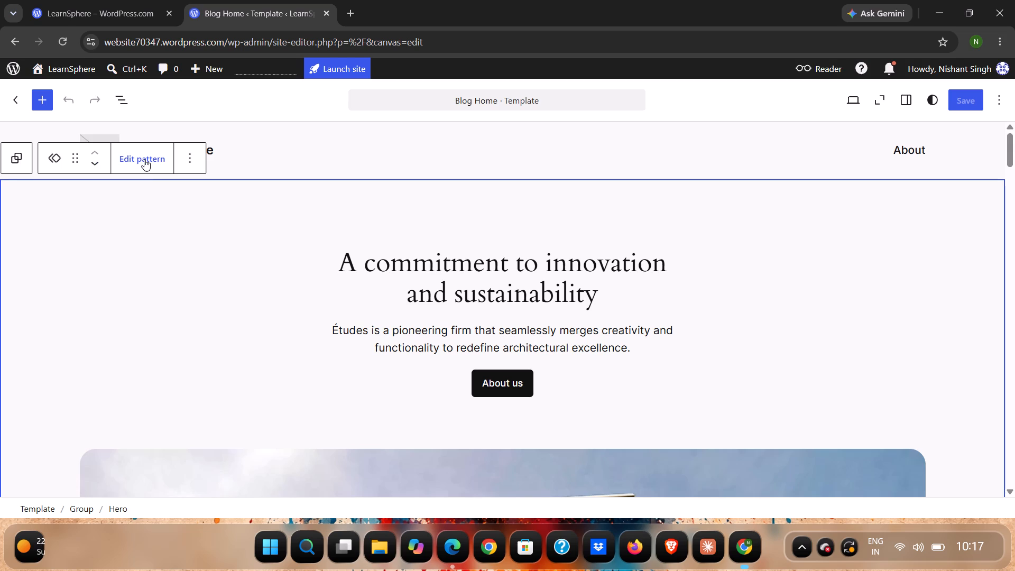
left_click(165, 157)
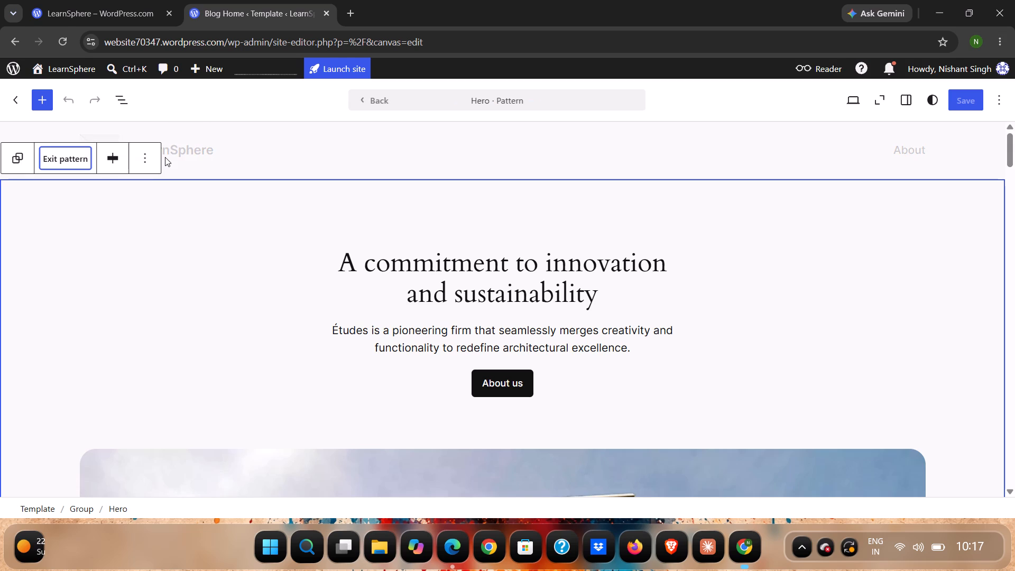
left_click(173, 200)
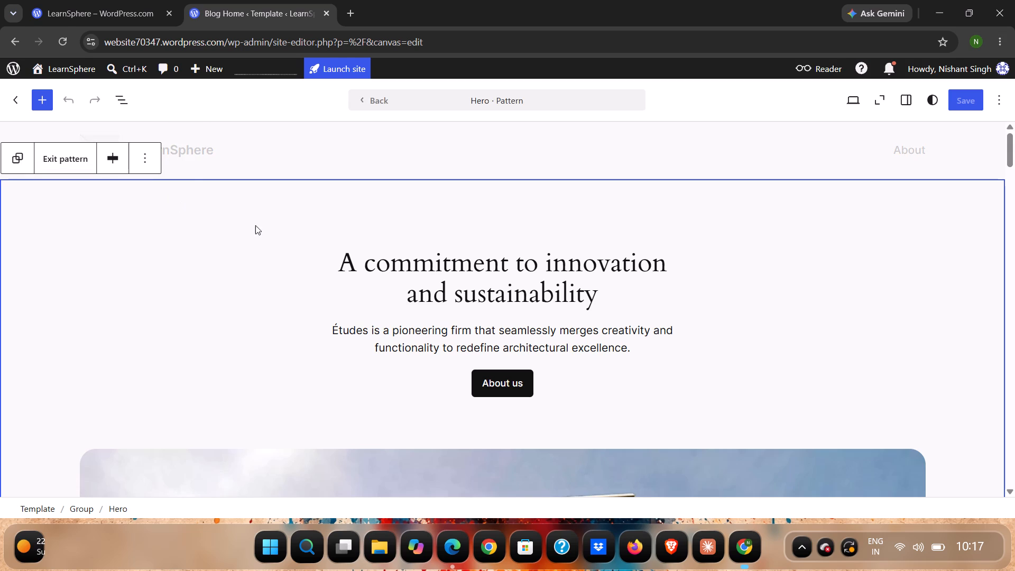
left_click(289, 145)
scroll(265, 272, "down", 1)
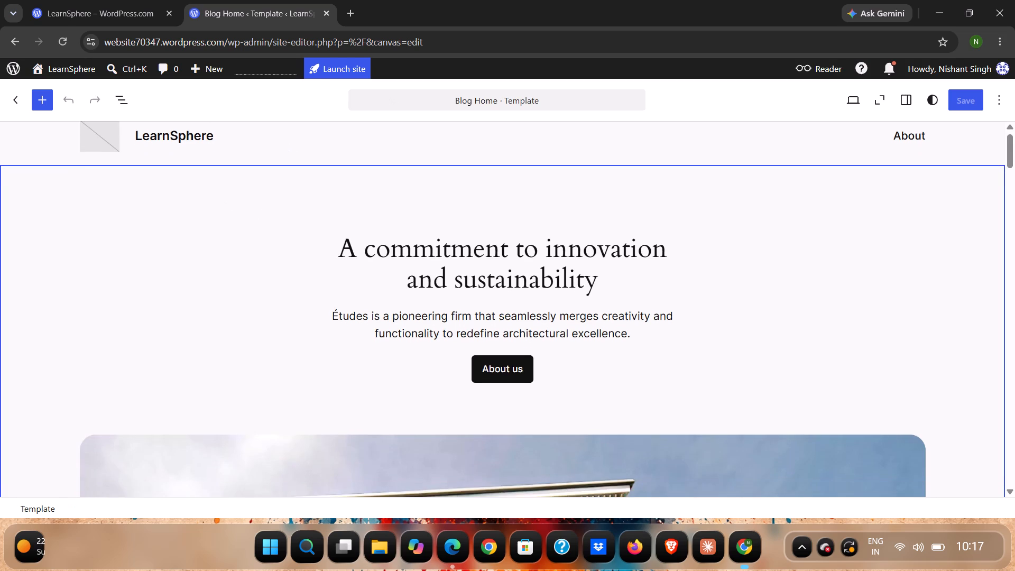
Examine the hero section of the Blog Home template, including its heading text and large building image.
scroll(265, 272, "down", 1)
left_click(265, 272)
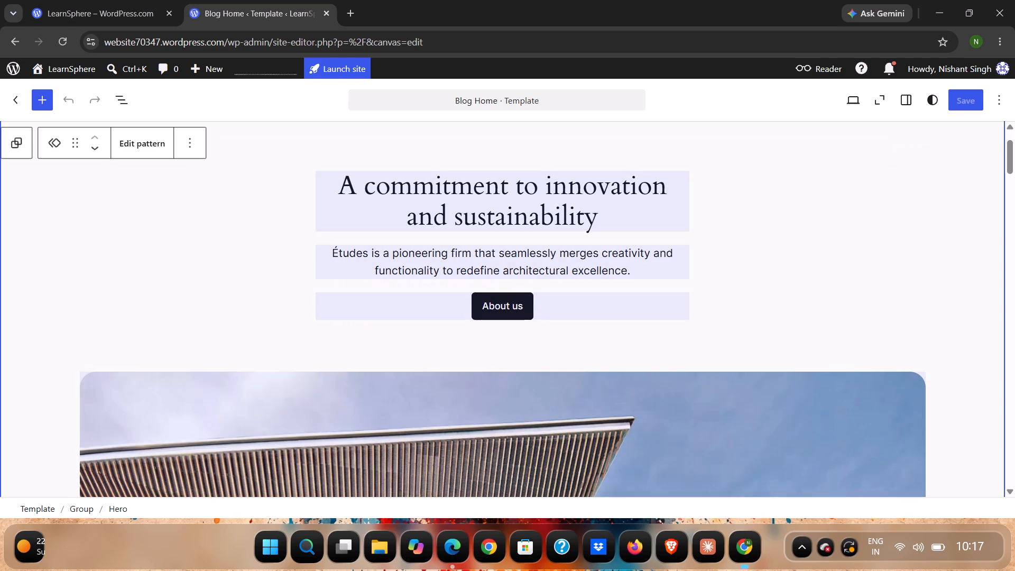
scroll(286, 211, "down", 1)
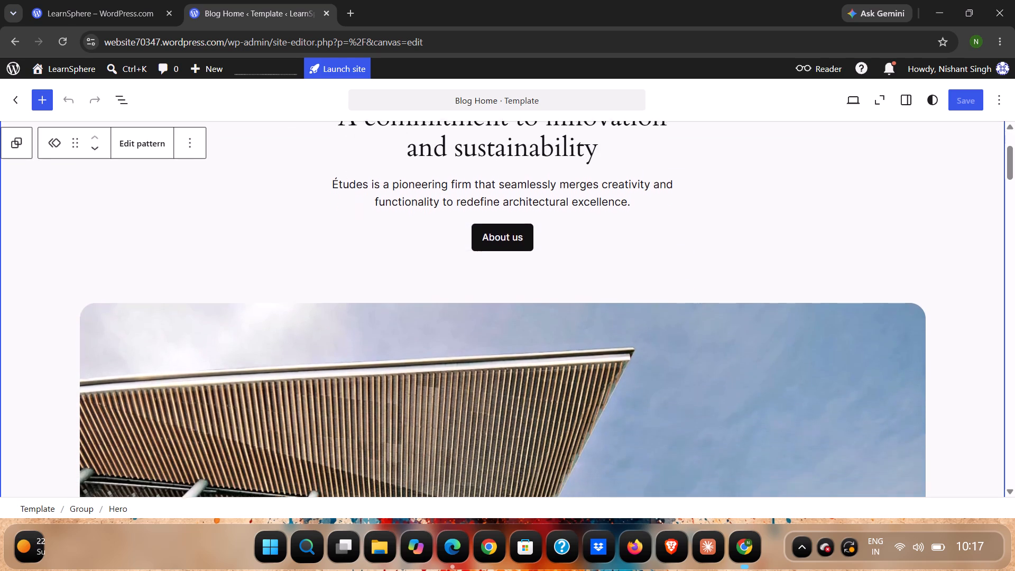
scroll(284, 240, "down", 1)
left_click(278, 274)
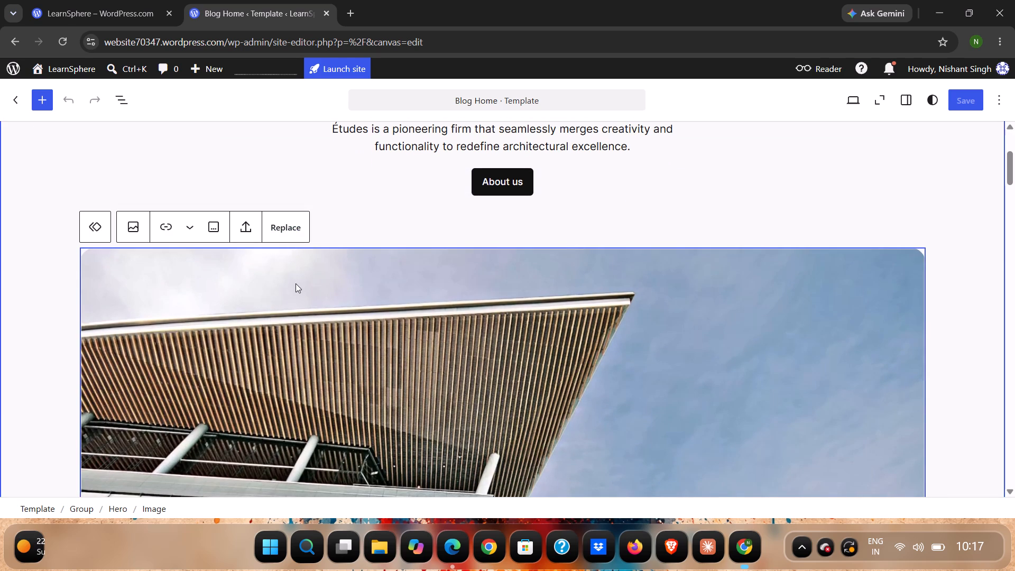
scroll(296, 283, "down", 1)
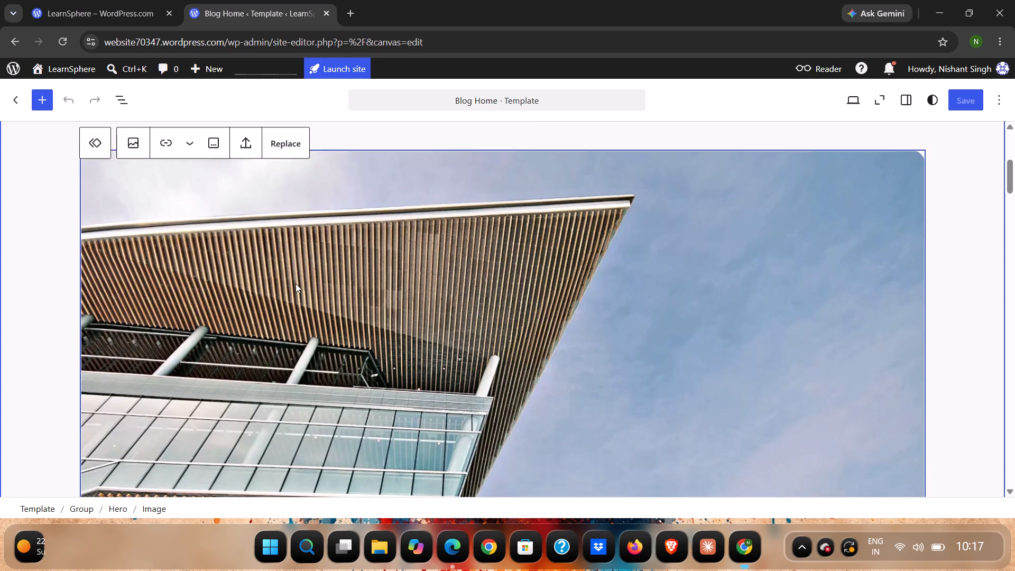
scroll(296, 283, "down", 2)
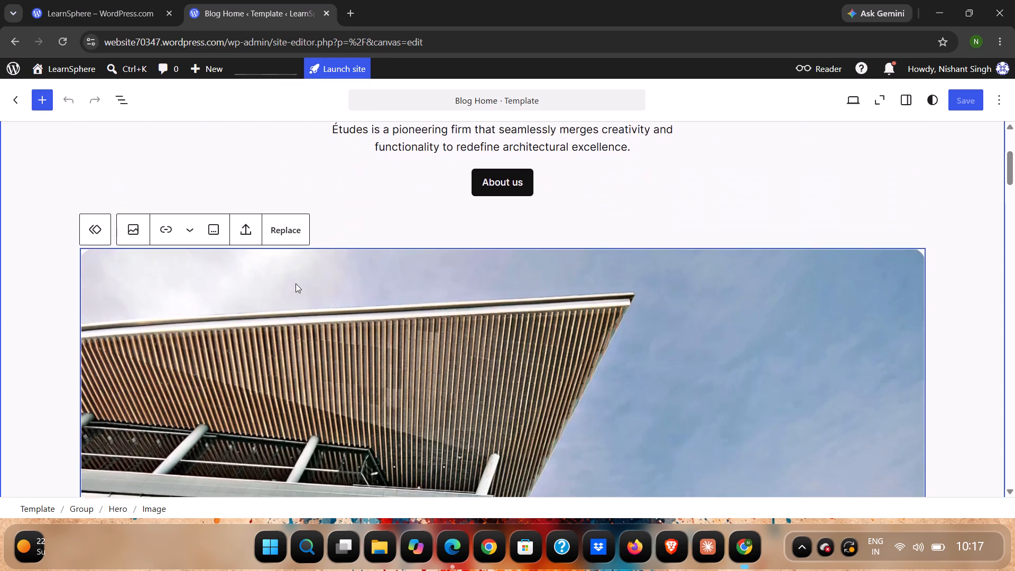
scroll(296, 283, "down", 1)
scroll(296, 283, "up", 1)
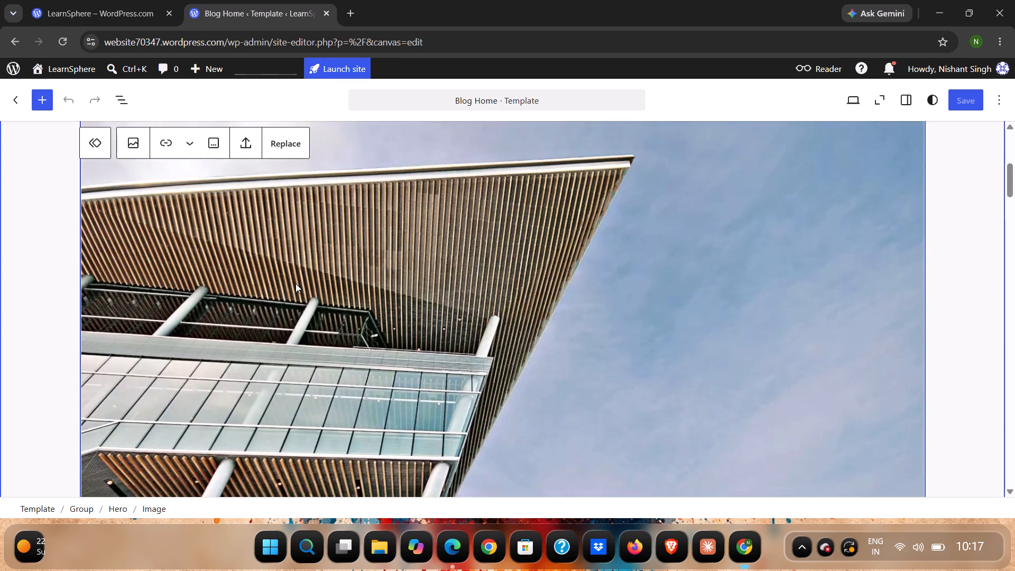
scroll(296, 283, "up", 3)
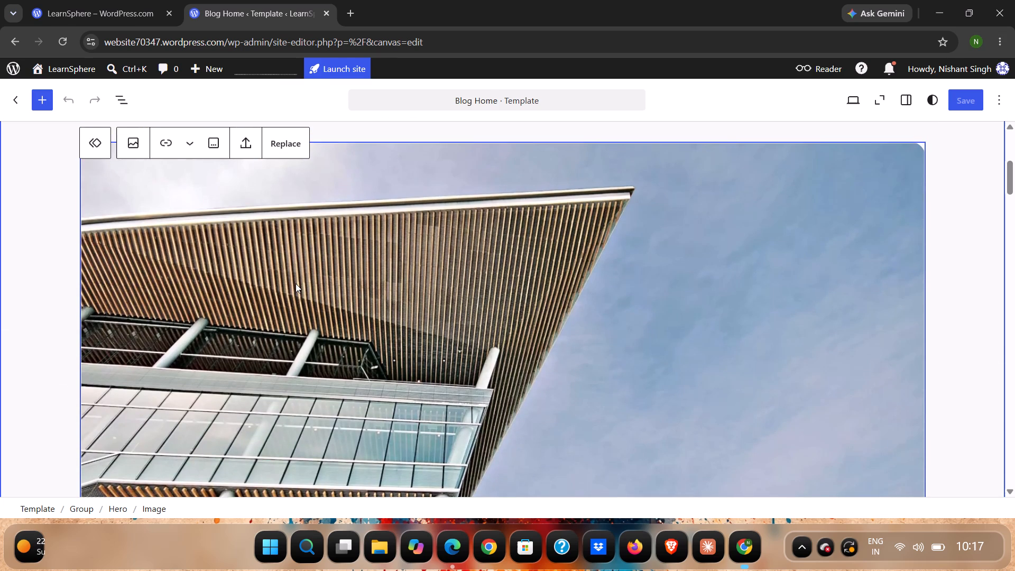
scroll(296, 283, "up", 1)
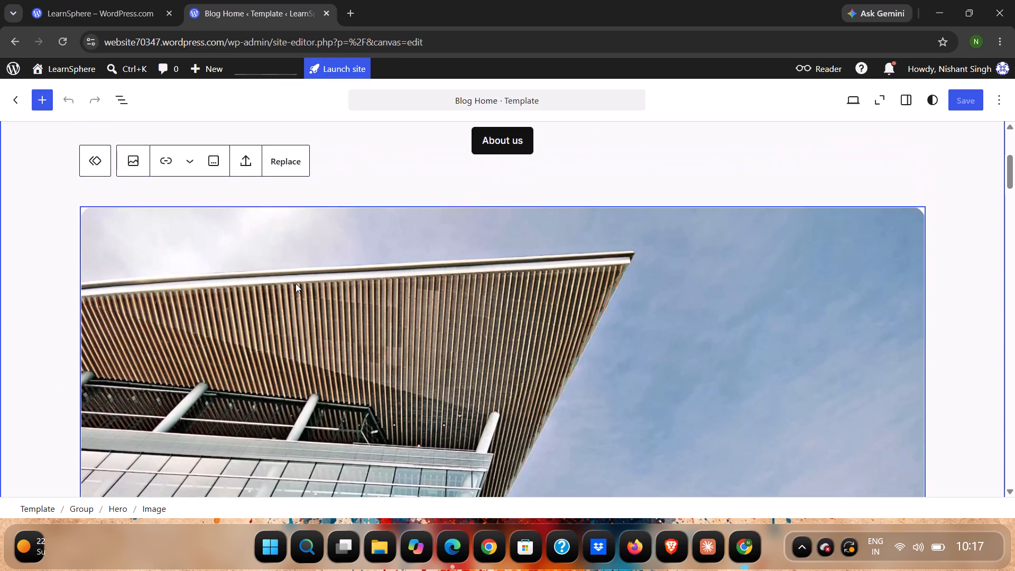
scroll(296, 283, "up", 1)
scroll(296, 283, "down", 1)
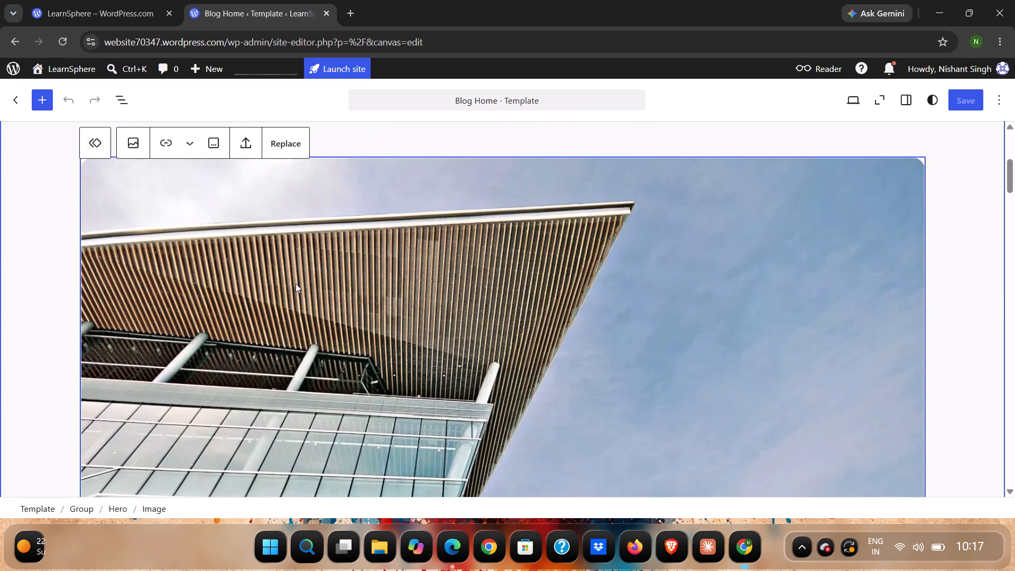
scroll(296, 283, "up", 8)
Open the original Header template part of the Blog Home template for editing.
left_click(183, 143)
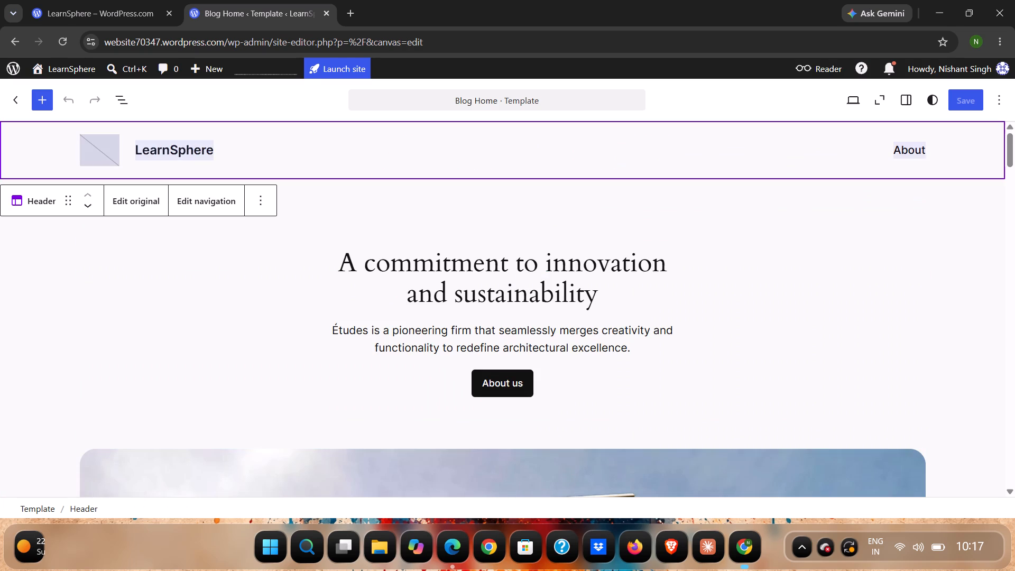
left_click(150, 202)
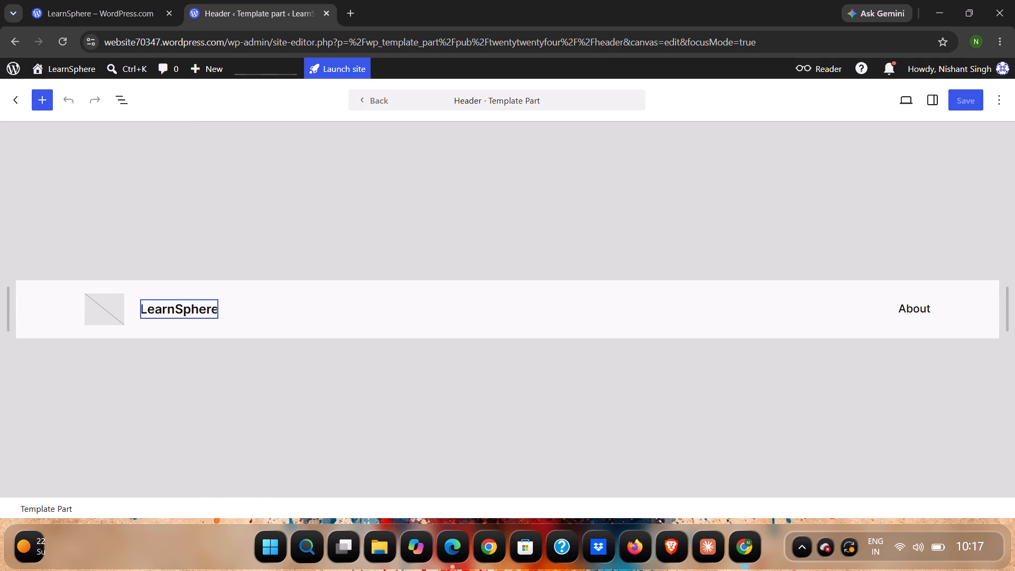
Replace the header's site title with BURNING ENGINES and return to the Blog Home template.
left_click(214, 302)
left_click(234, 308)
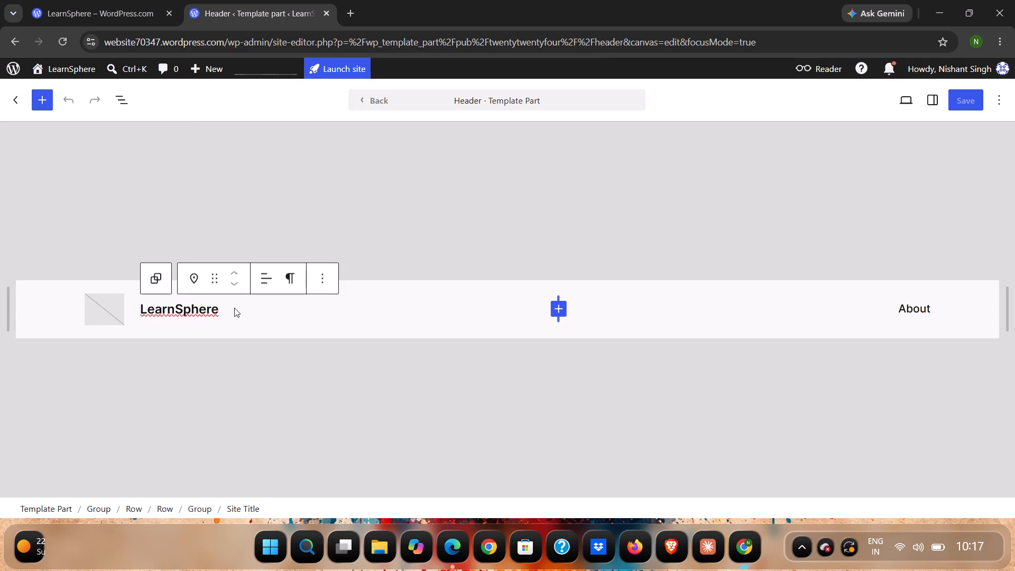
left_click(234, 308)
left_click(229, 308)
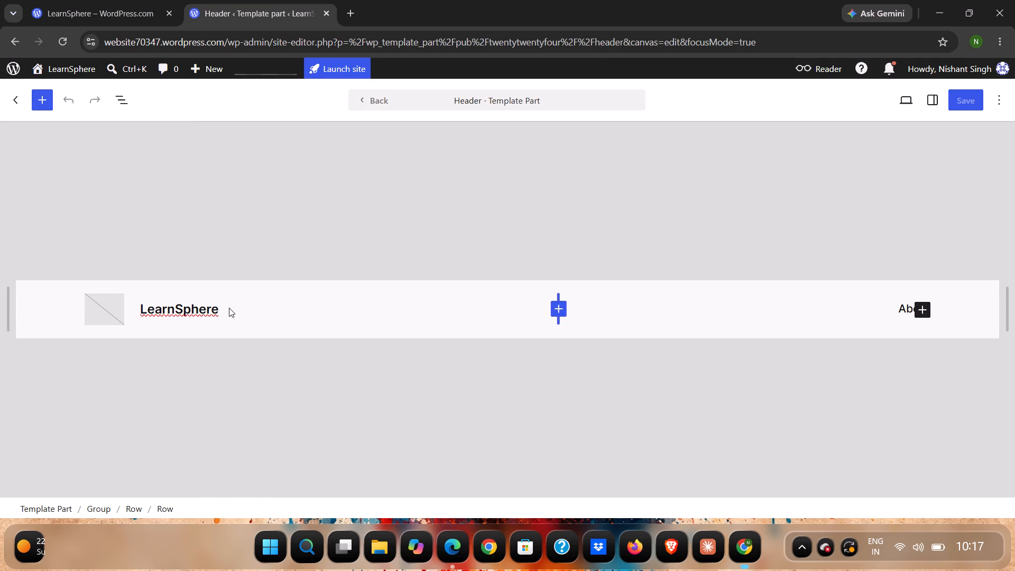
left_click(218, 308)
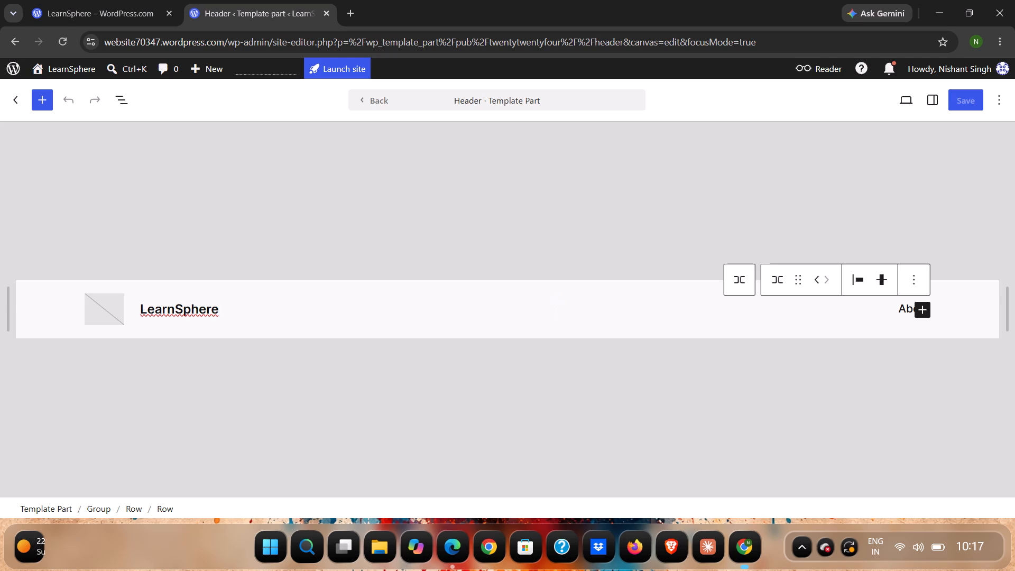
double_click(216, 308)
key("BackSpace")
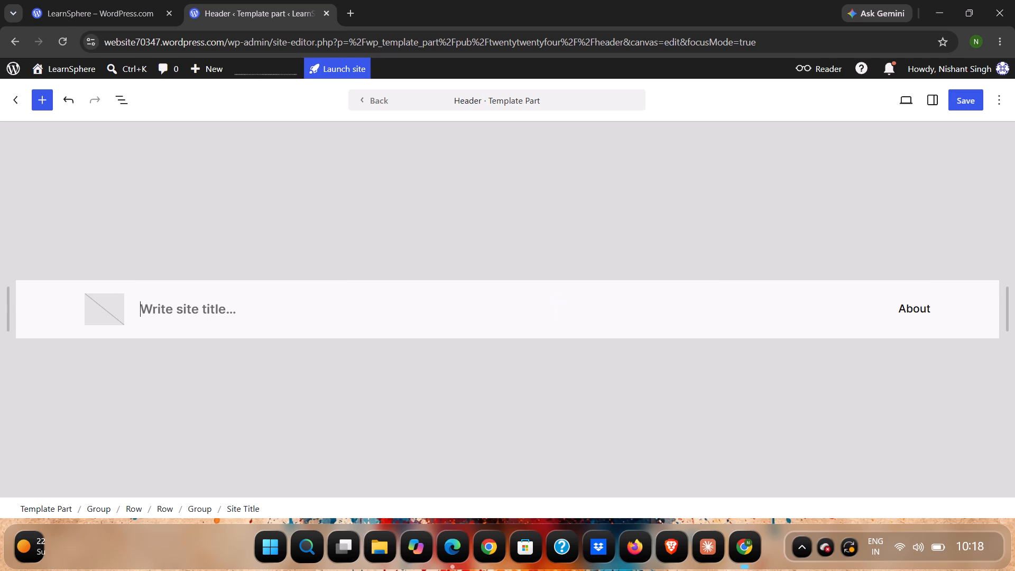
key("BackSpace")
key("shift+b")
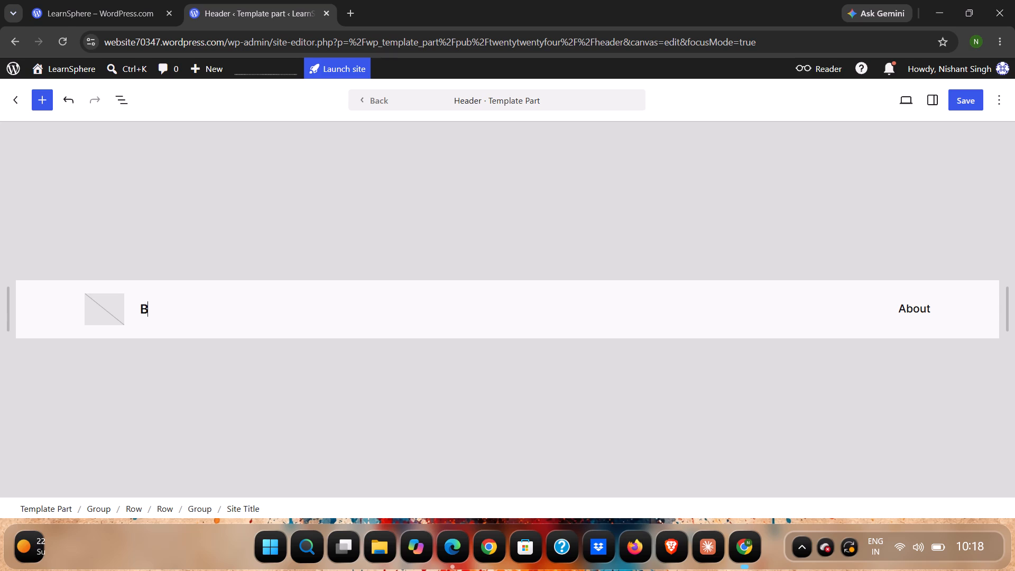
type("URNING e")
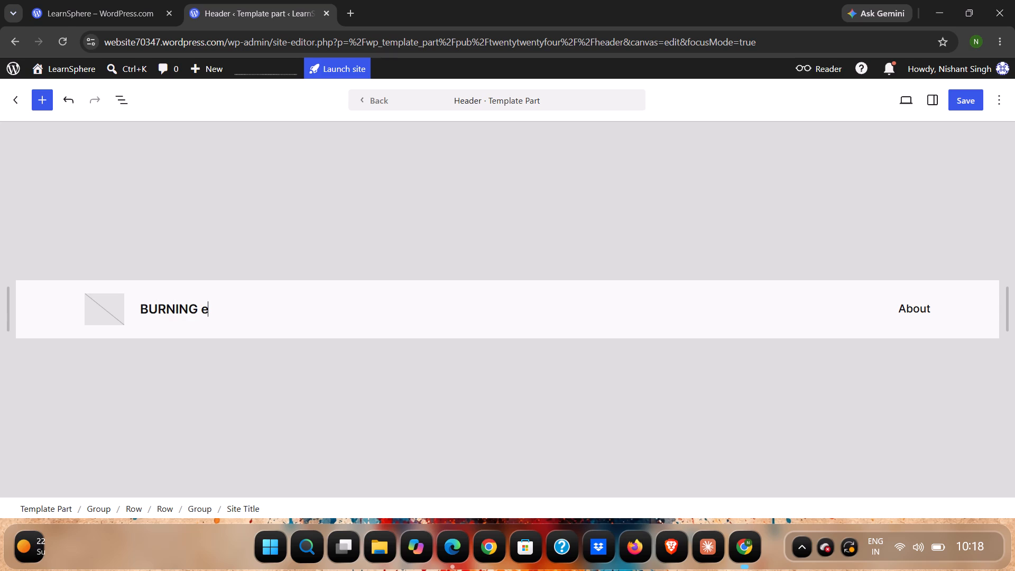
key("BackSpace")
type("ENGINES")
key("Return")
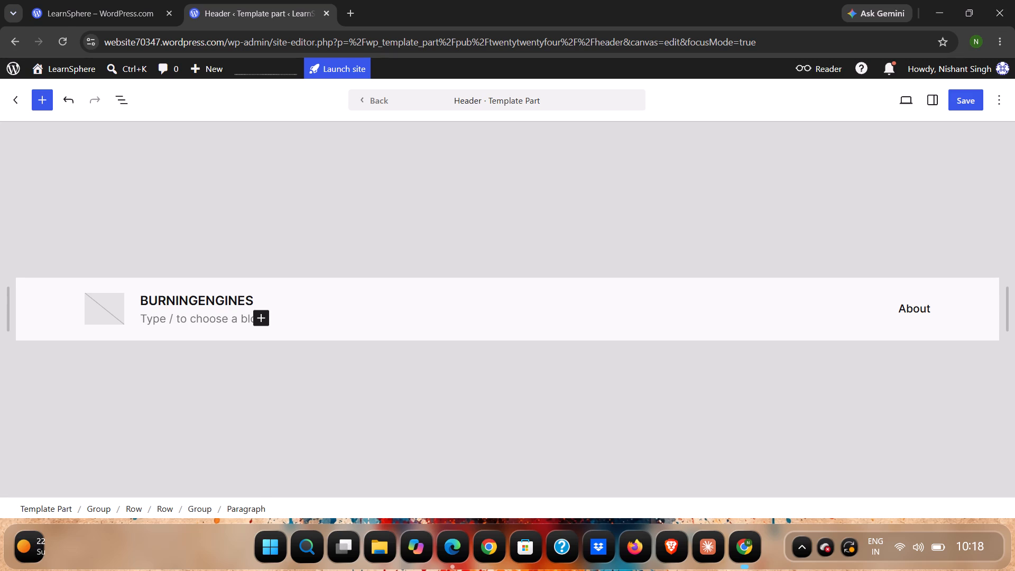
left_click(197, 299)
key("space")
key("space")
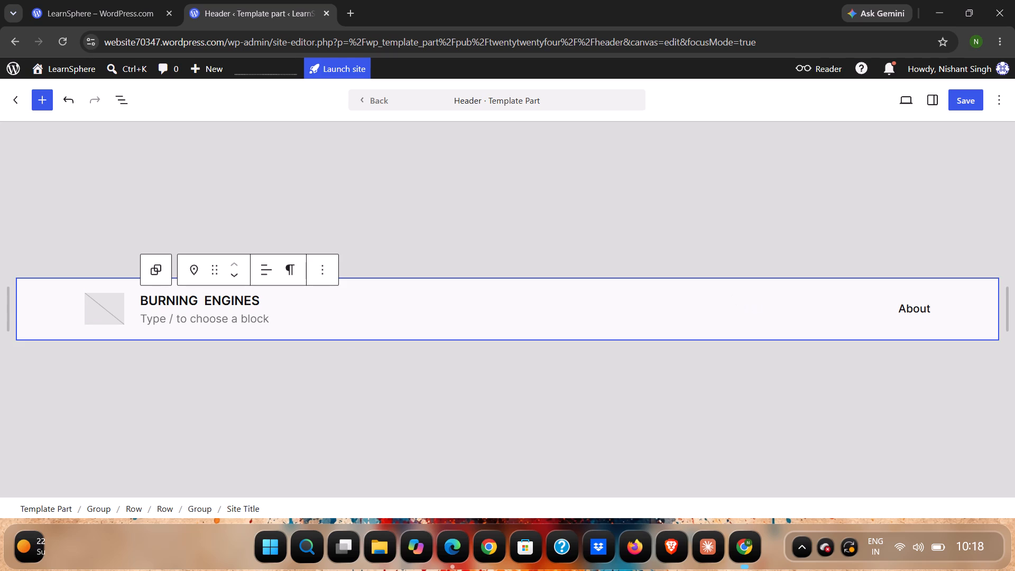
scroll(665, 279, "down", 1)
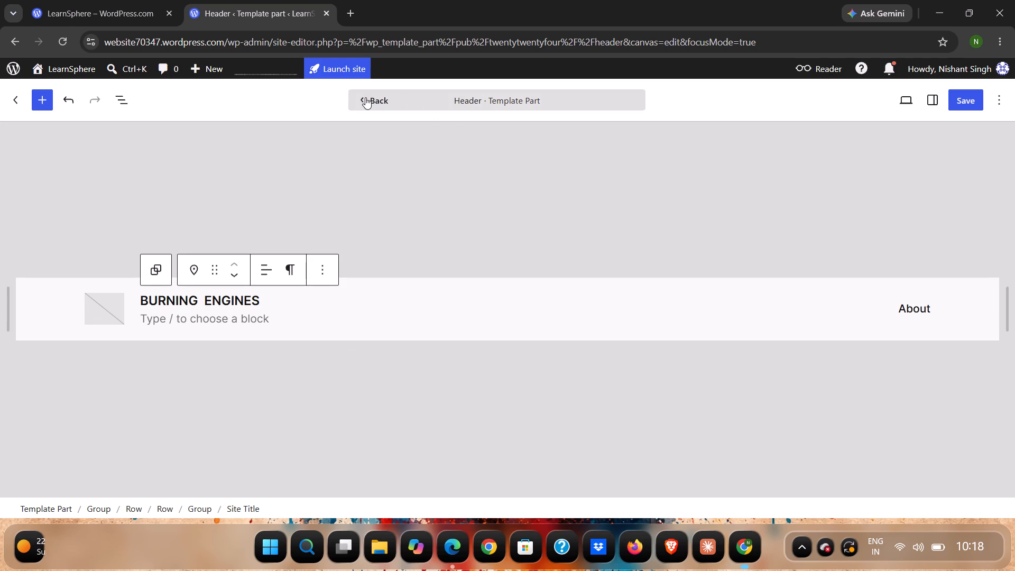
left_click(365, 97)
left_click(358, 96)
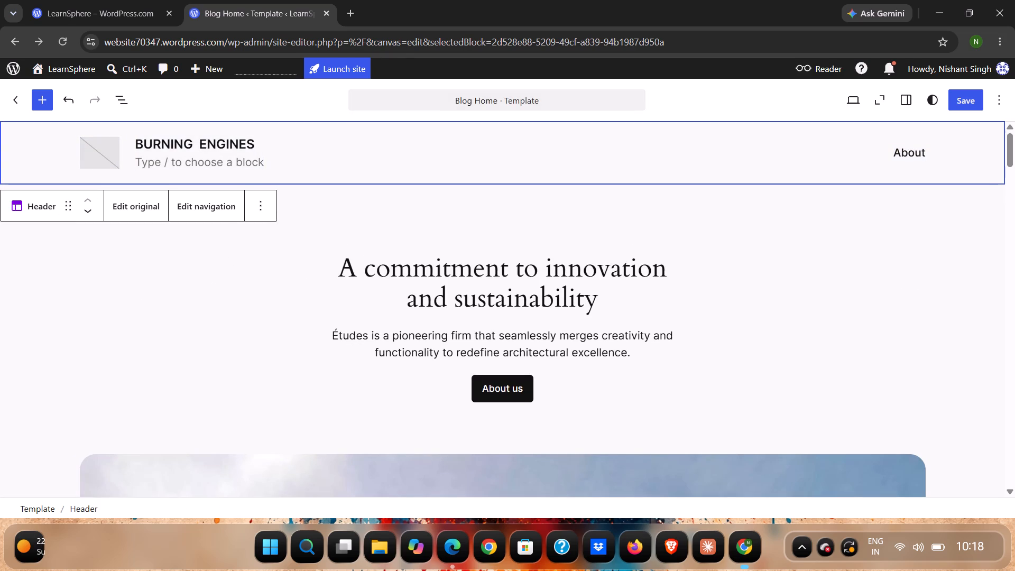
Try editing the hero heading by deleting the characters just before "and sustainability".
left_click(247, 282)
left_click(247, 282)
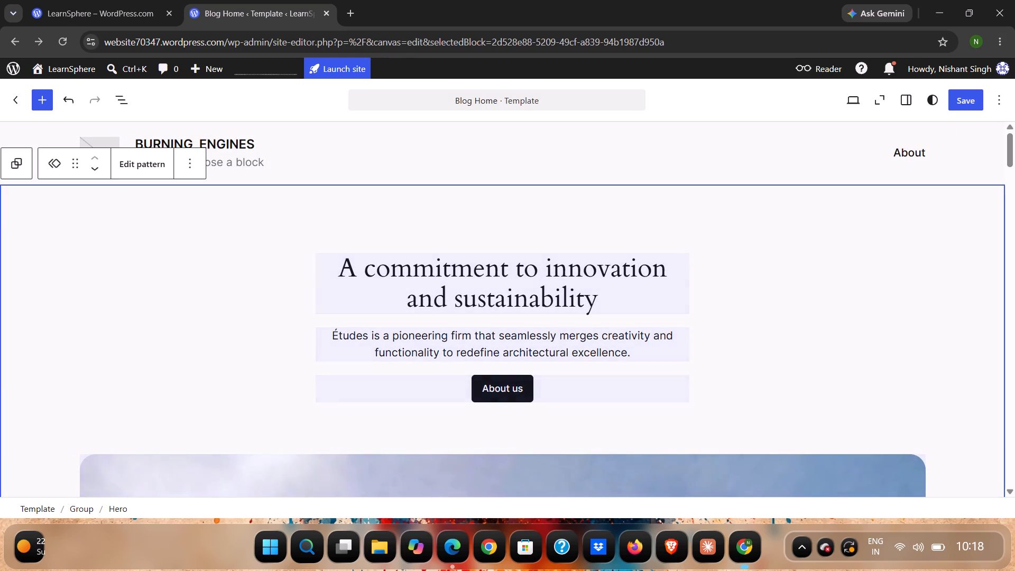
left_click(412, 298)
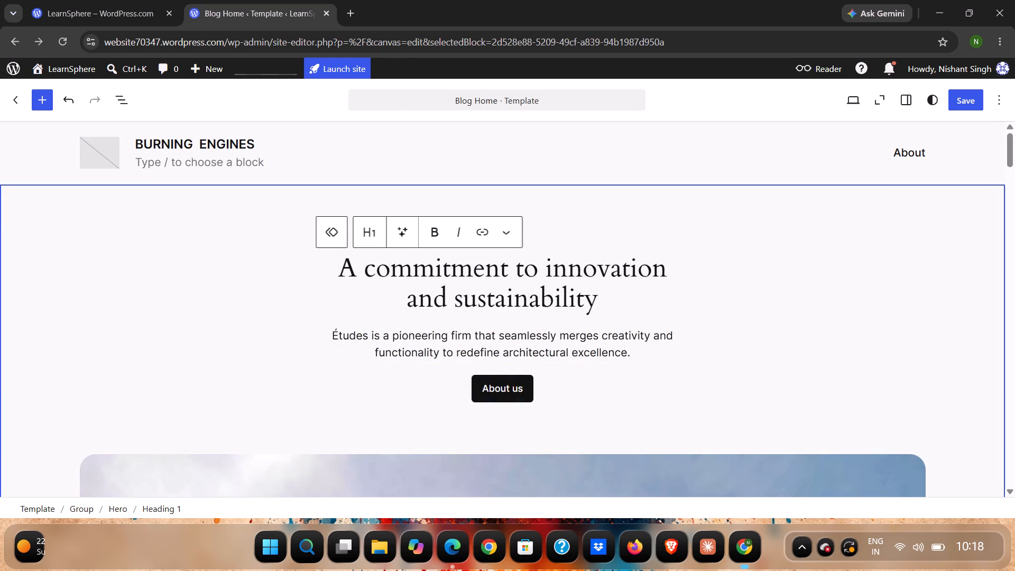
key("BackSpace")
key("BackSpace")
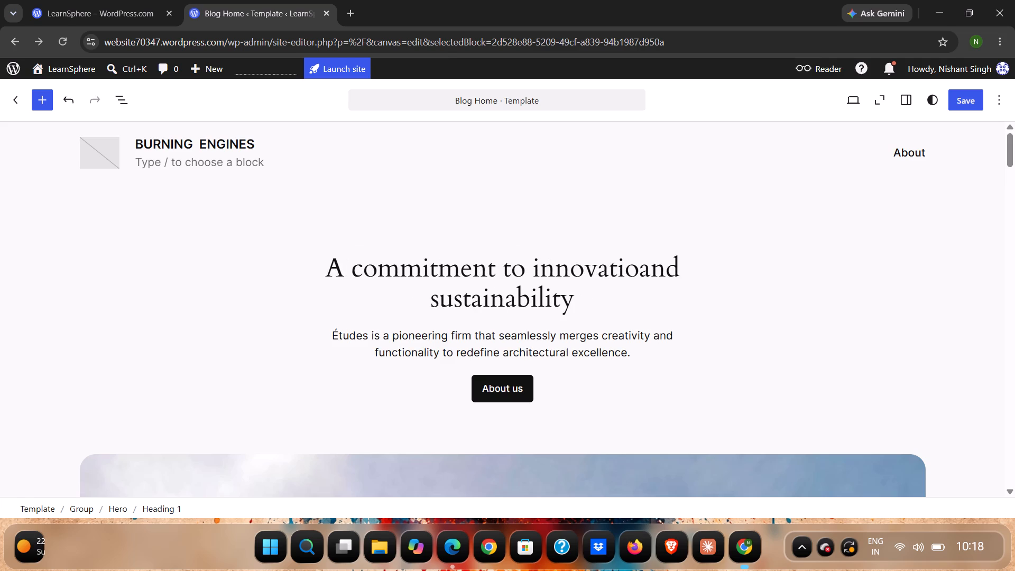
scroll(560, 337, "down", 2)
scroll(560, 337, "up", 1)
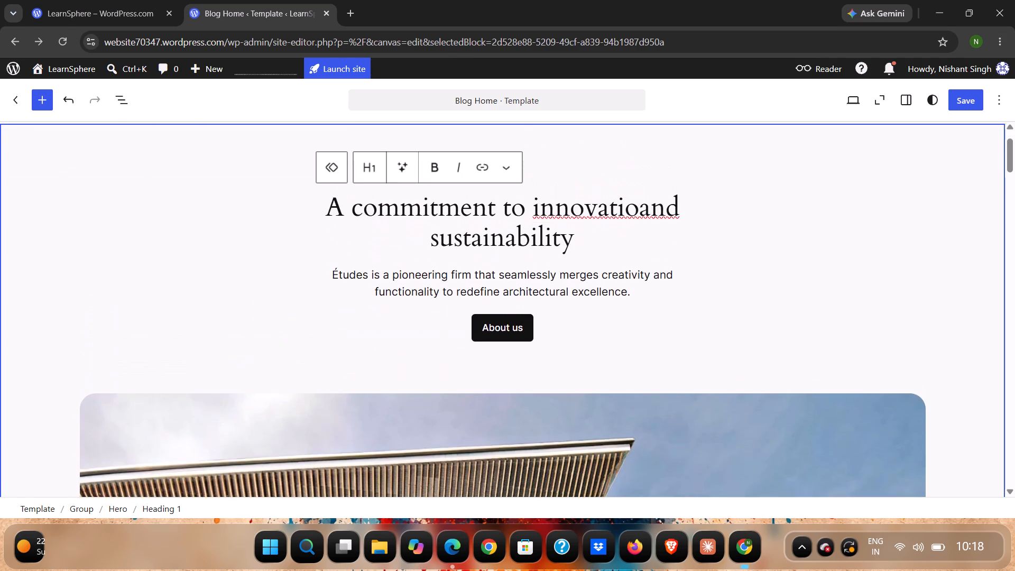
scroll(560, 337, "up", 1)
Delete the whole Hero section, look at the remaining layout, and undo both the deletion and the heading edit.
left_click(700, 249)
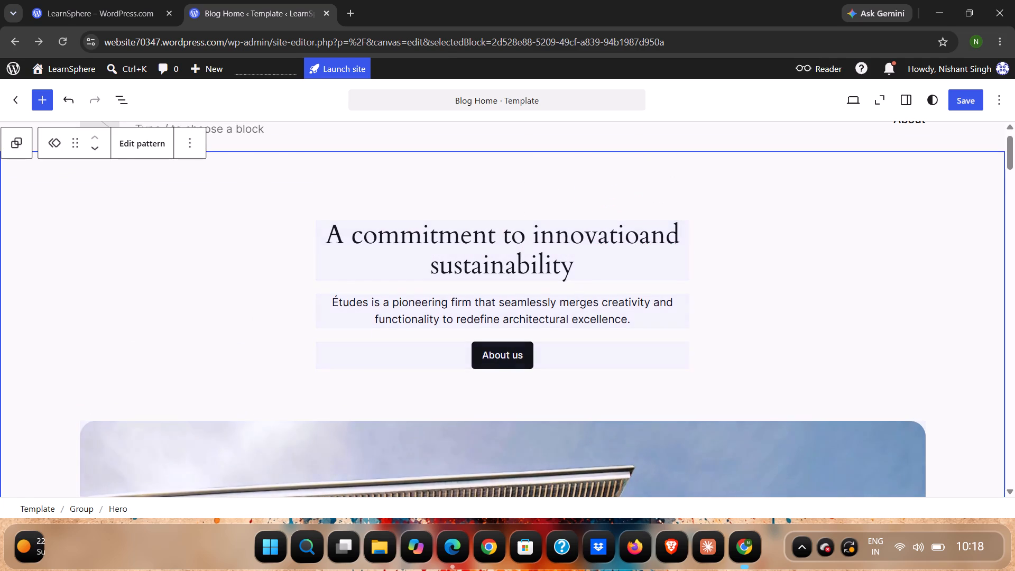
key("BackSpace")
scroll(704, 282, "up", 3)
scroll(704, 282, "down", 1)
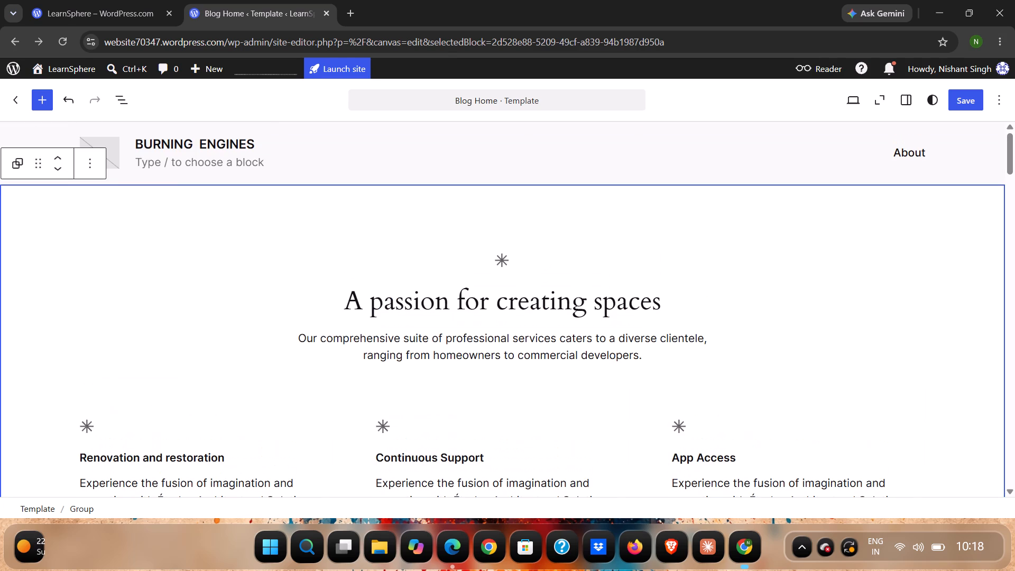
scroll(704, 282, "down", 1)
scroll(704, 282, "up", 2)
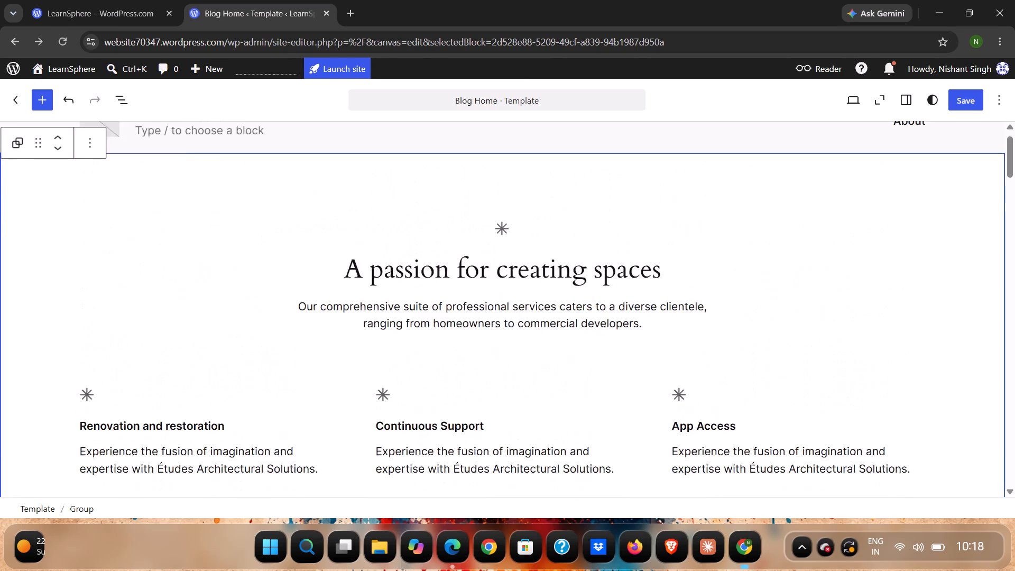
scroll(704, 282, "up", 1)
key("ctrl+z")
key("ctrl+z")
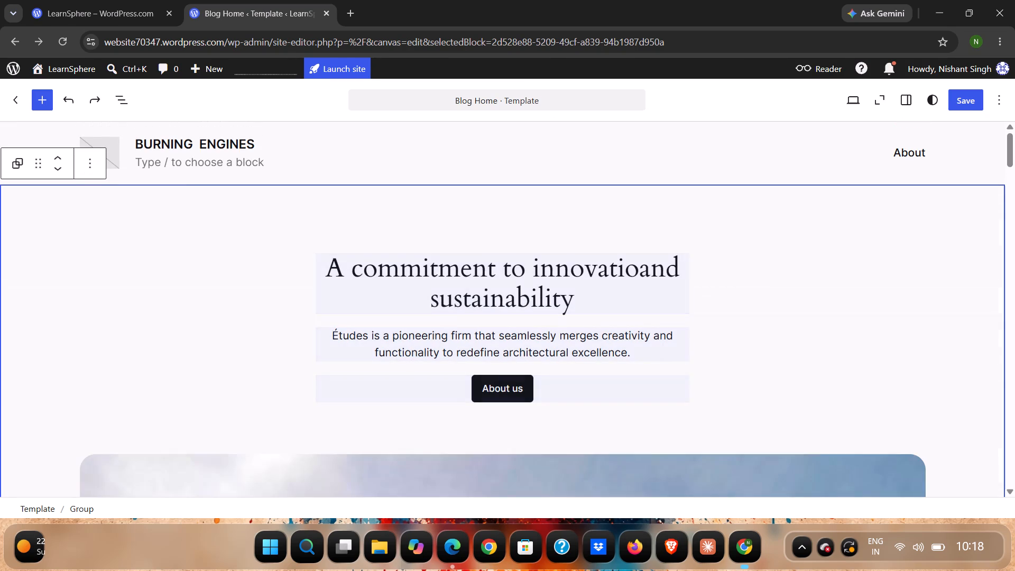
Start replacing the hero image with a Pexels free photo and search the photos for Bugatti instead of abstract.
scroll(643, 397, "down", 3)
left_click(643, 397)
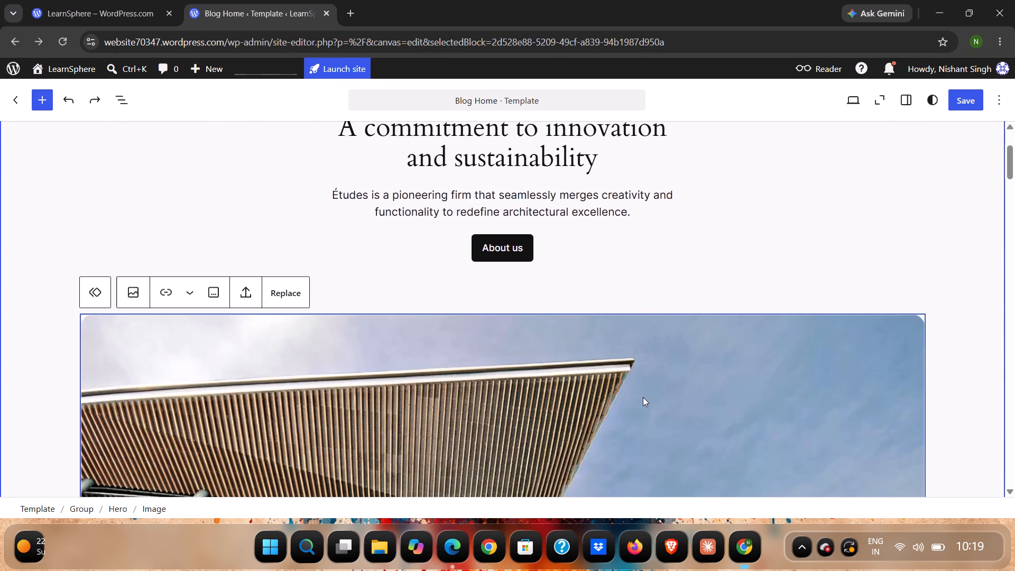
left_click(299, 291)
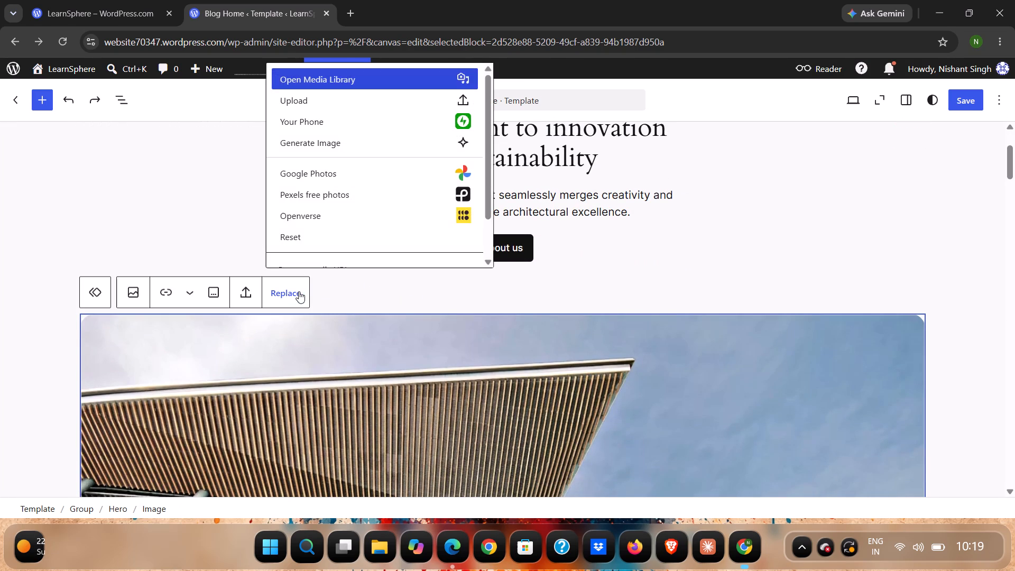
left_click(375, 204)
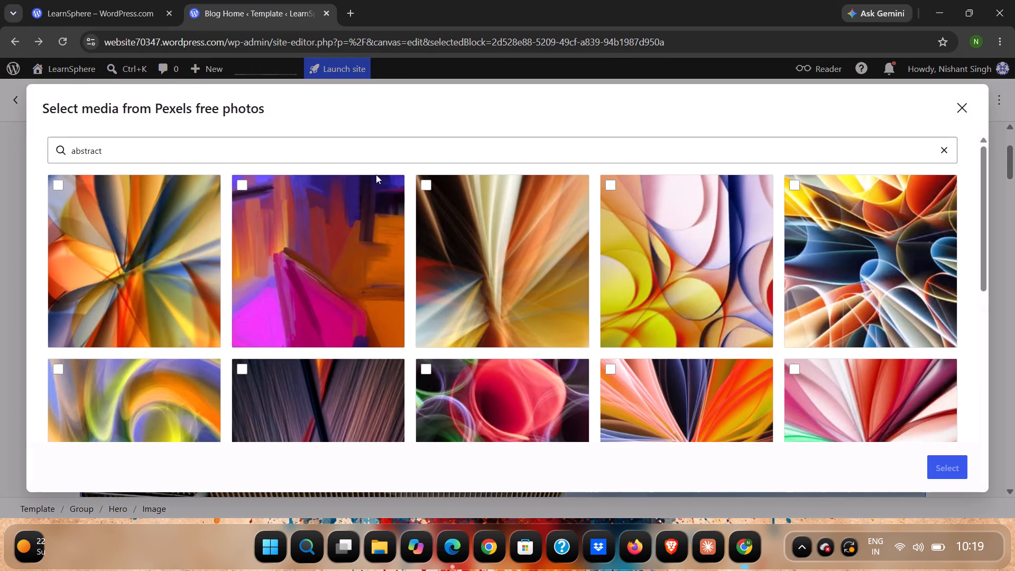
left_click(367, 155)
key("BackSpace")
key("BackSpace")
key("BackSpace")
key("BackSpace")
key("BackSpace")
key("BackSpace")
key("BackSpace")
key("BackSpace")
key("BackSpace")
key("BackSpace")
key("BackSpace")
key("BackSpace")
key("BackSpace")
key("BackSpace")
key("BackSpace")
key("BackSpace")
key("BackSpace")
key("BackSpace")
key("BackSpace")
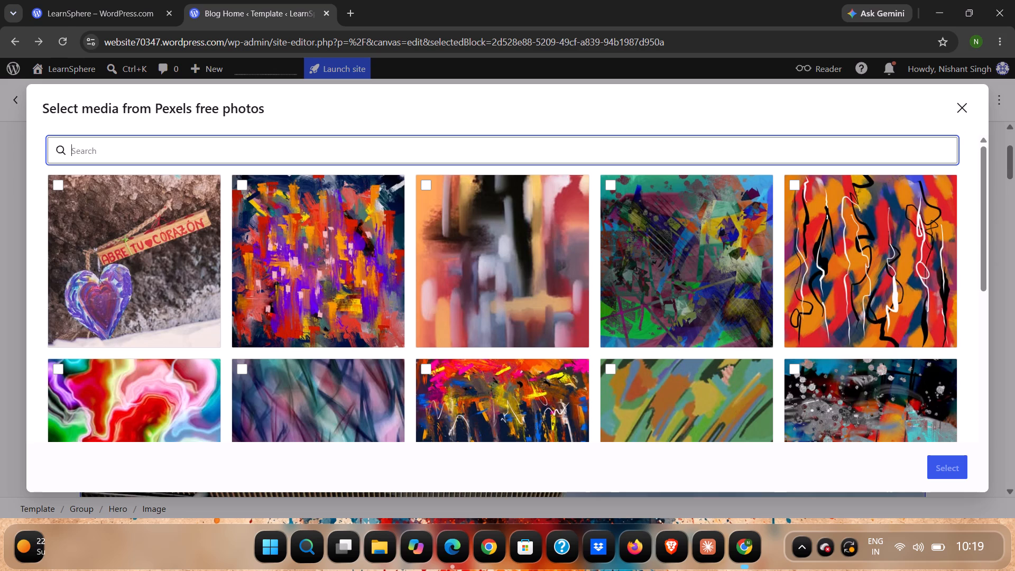
type("Bugatti")
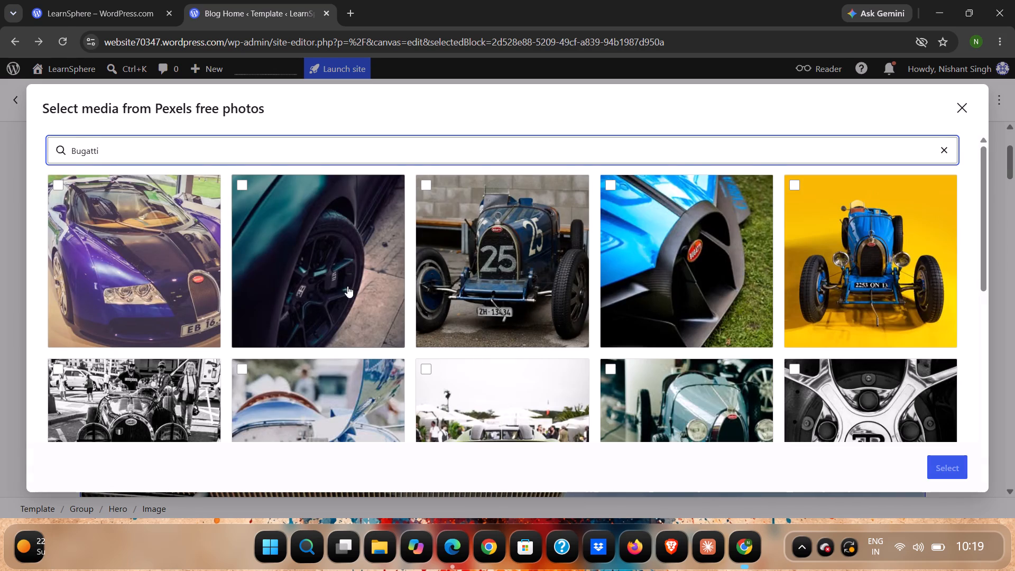
Choose the photo of the red Bugatti parked on paving outside the brick building as the new hero image.
scroll(348, 289, "down", 2)
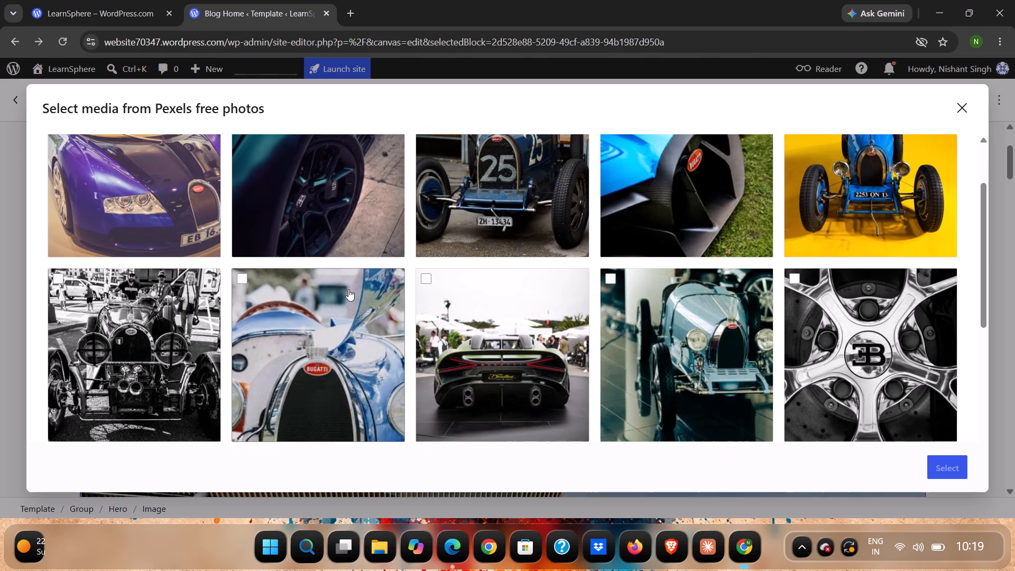
scroll(348, 289, "down", 4)
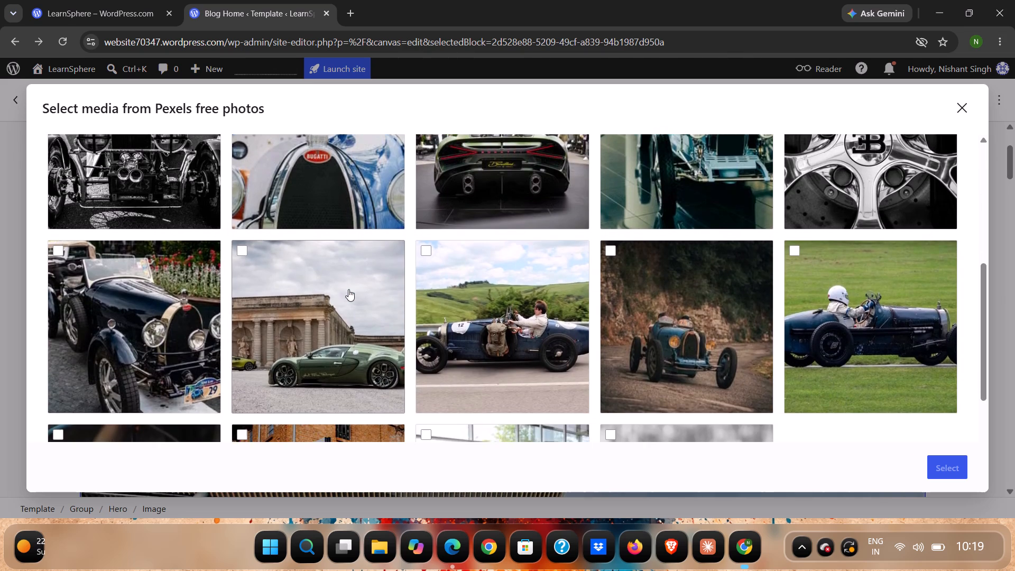
scroll(348, 289, "down", 4)
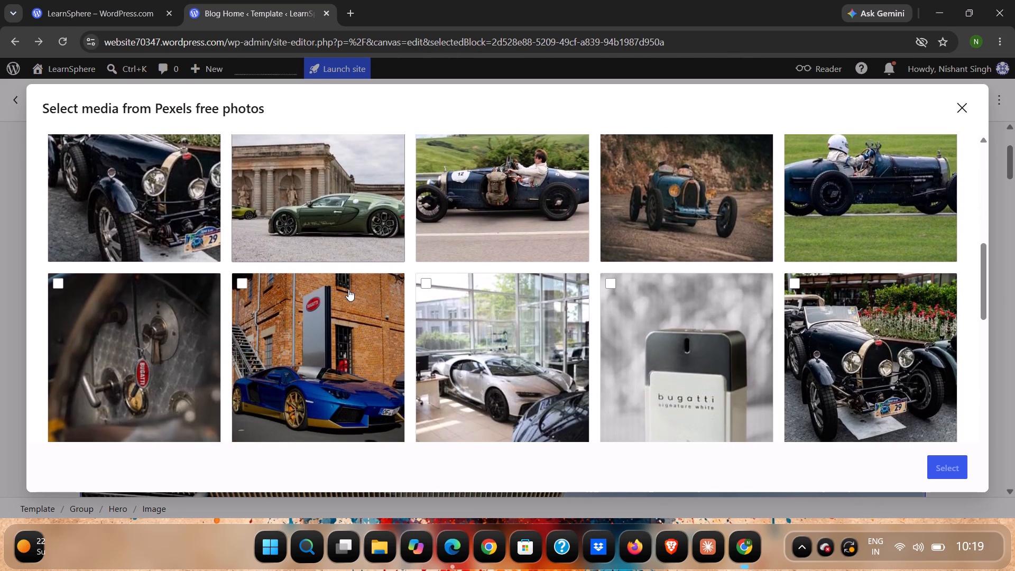
scroll(348, 289, "down", 4)
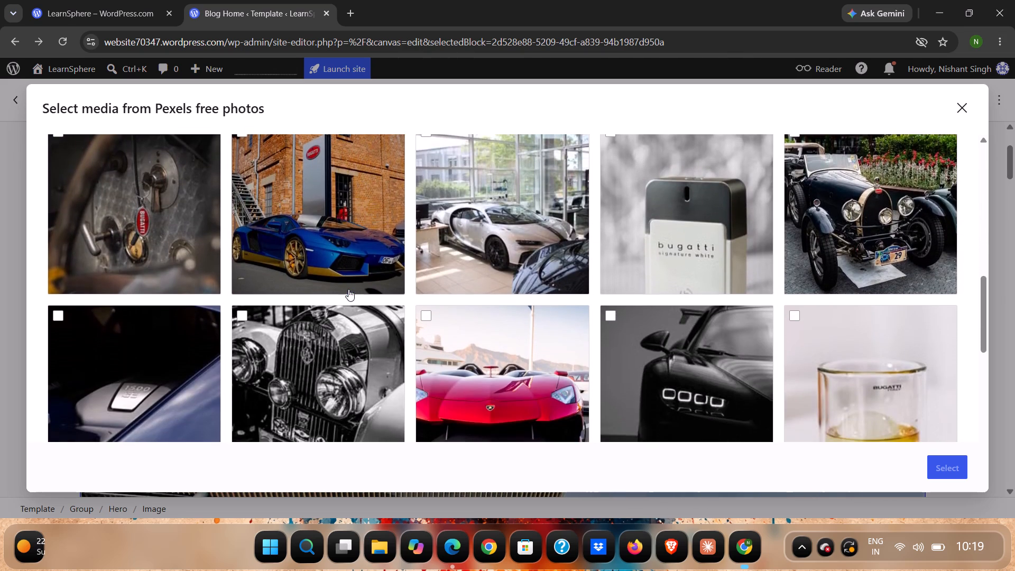
scroll(348, 289, "down", 3)
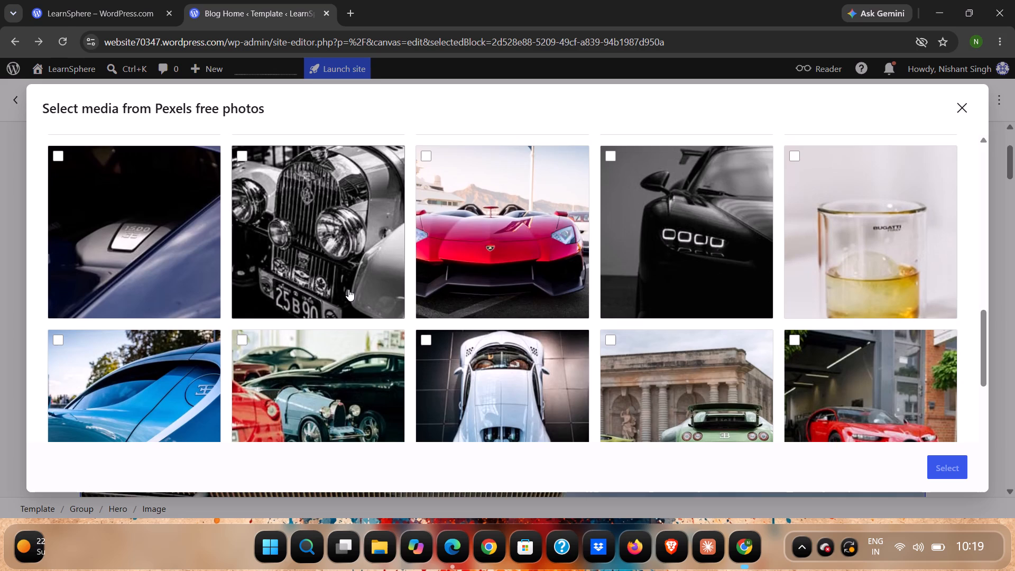
scroll(348, 289, "down", 4)
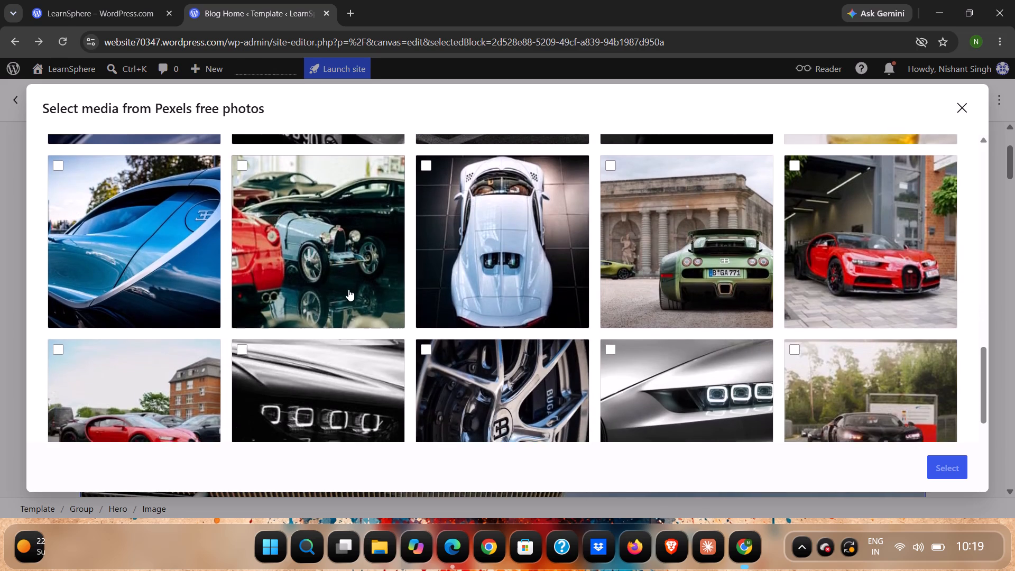
scroll(348, 289, "down", 1)
scroll(740, 261, "down", 1)
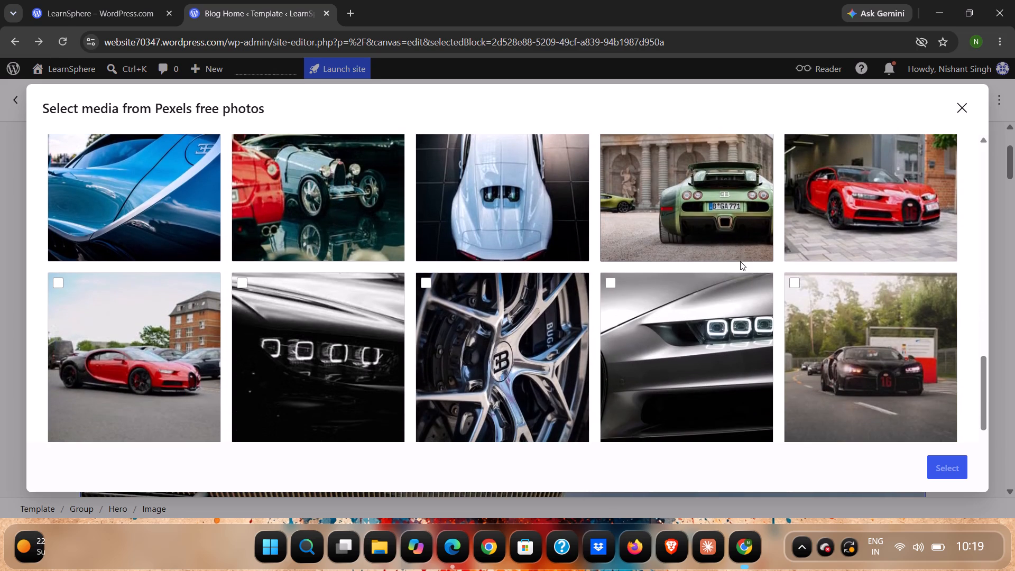
scroll(740, 261, "down", 1)
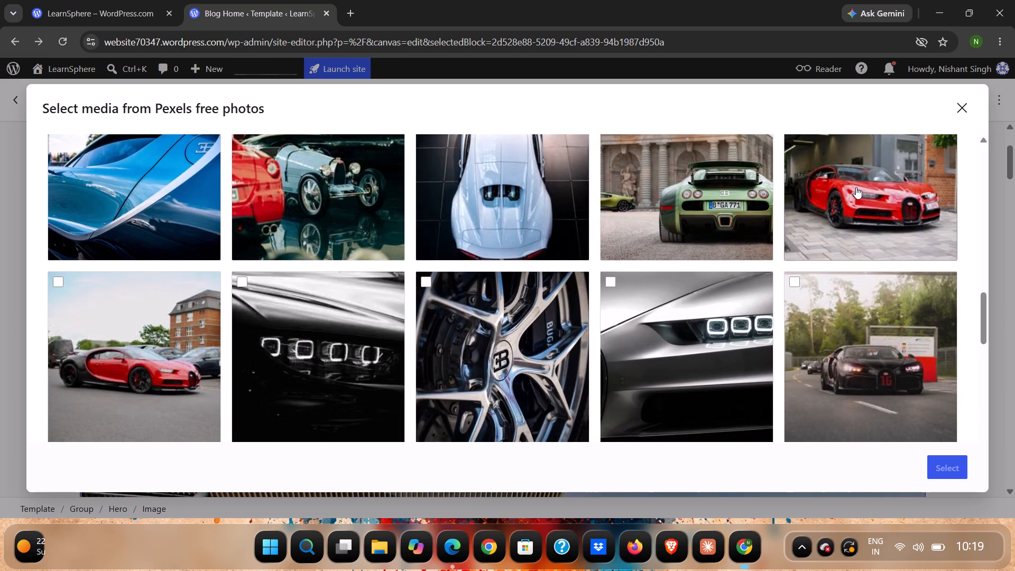
scroll(856, 187, "down", 3)
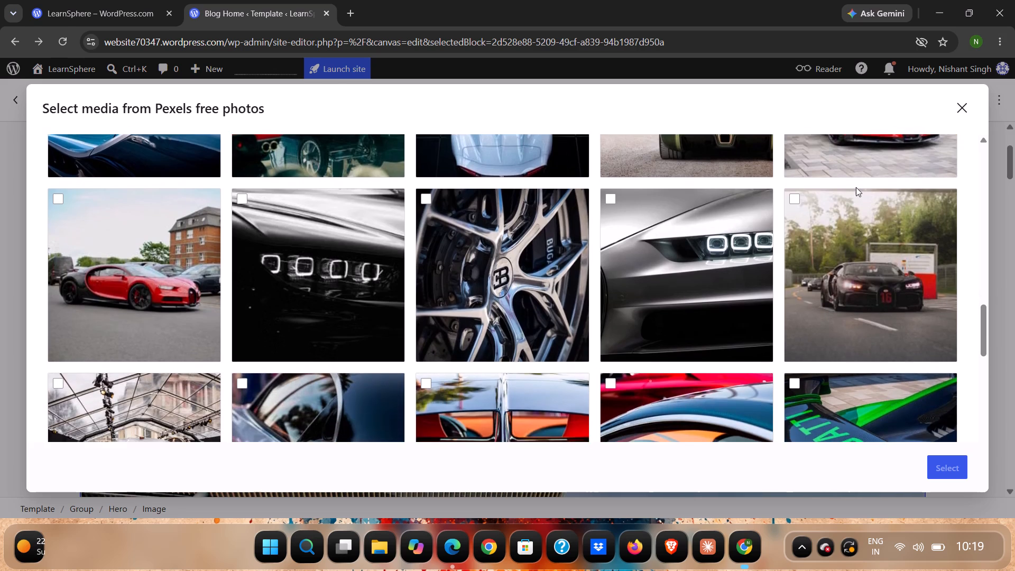
scroll(856, 187, "down", 2)
scroll(856, 187, "up", 1)
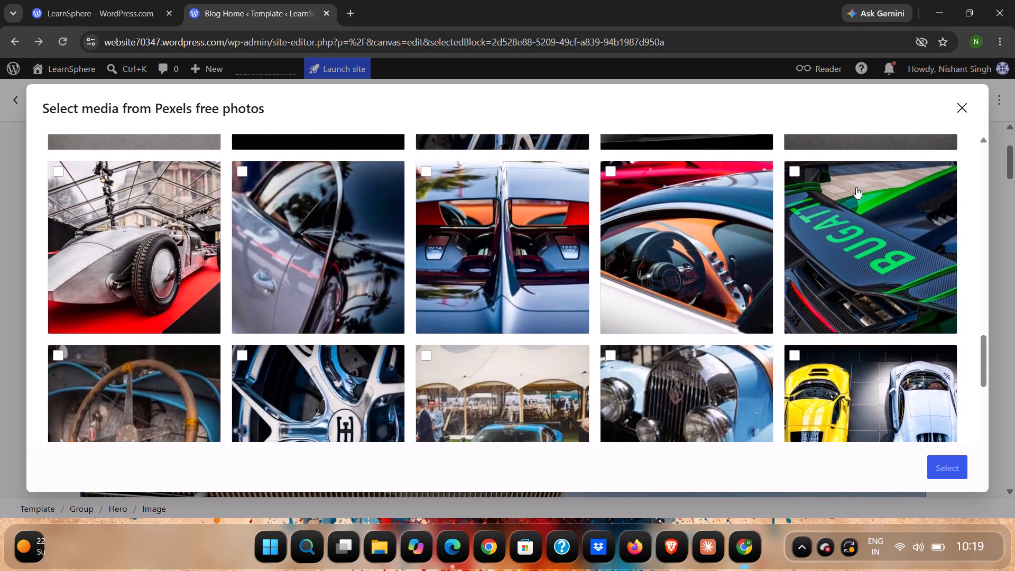
scroll(856, 187, "up", 1)
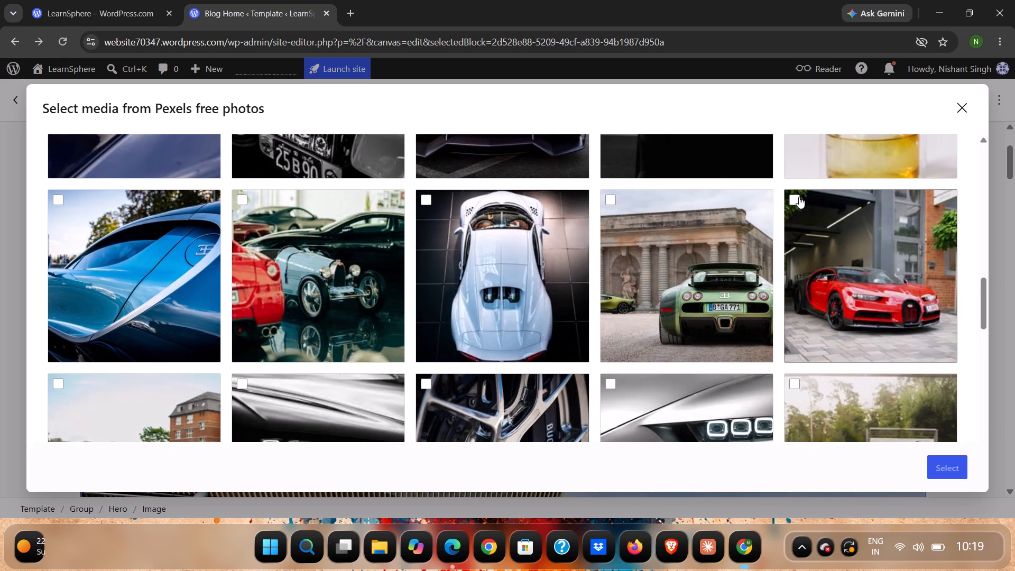
left_click(799, 197)
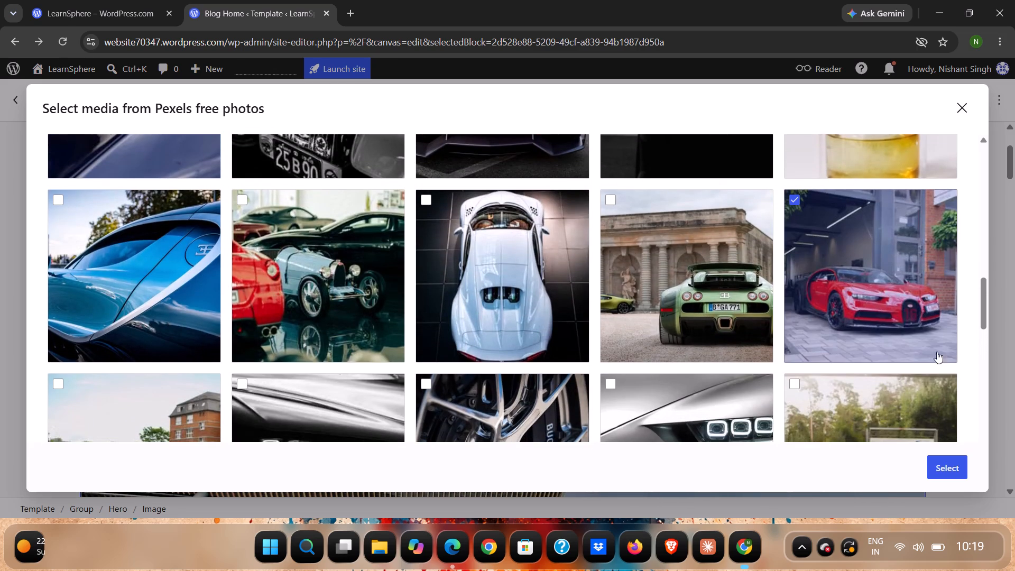
left_click(949, 462)
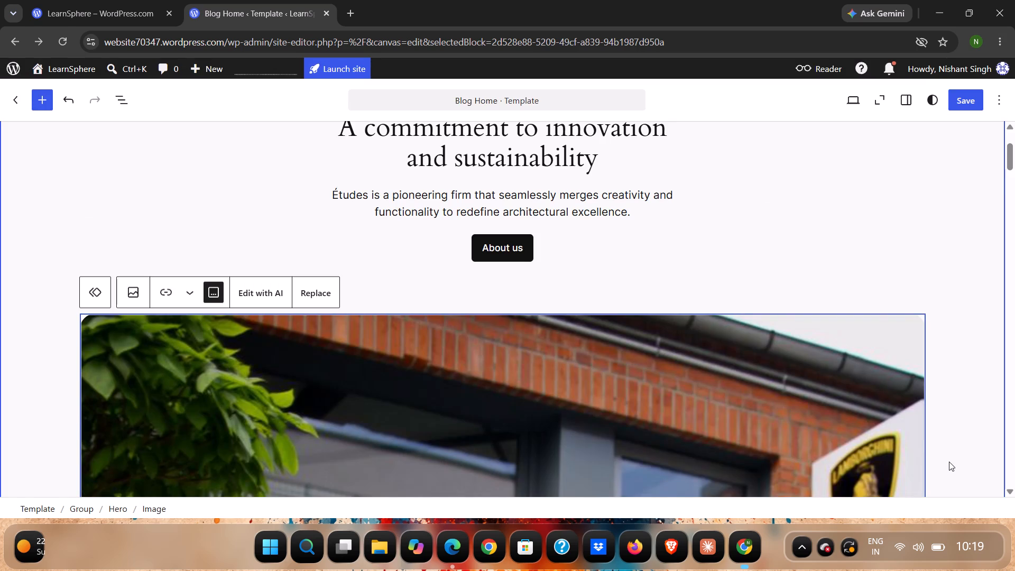
Look over the new hero image in the page layout, from the hero heading down to the photo caption.
scroll(949, 462, "down", 9)
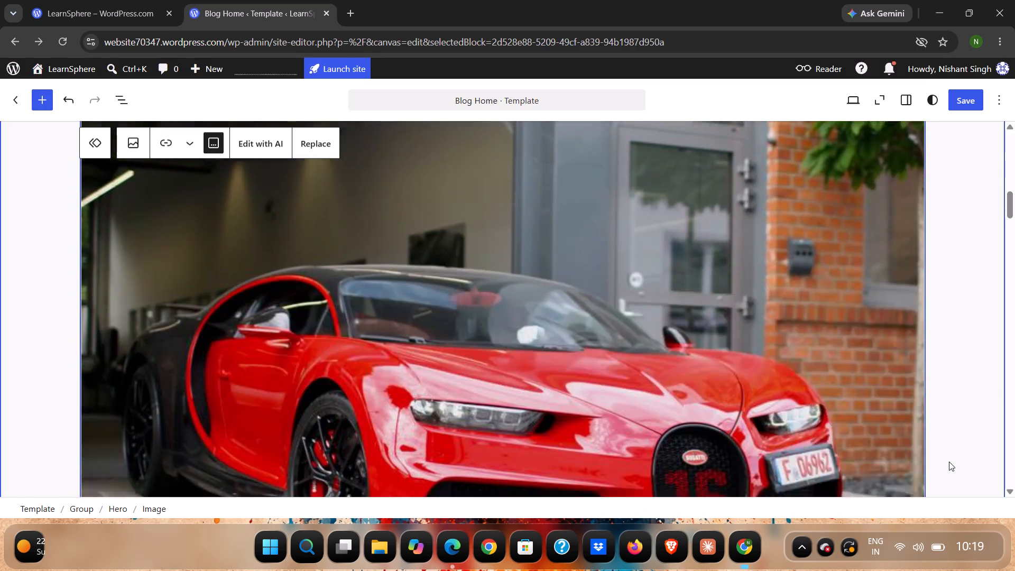
scroll(949, 462, "down", 2)
scroll(949, 462, "up", 4)
scroll(949, 462, "down", 1)
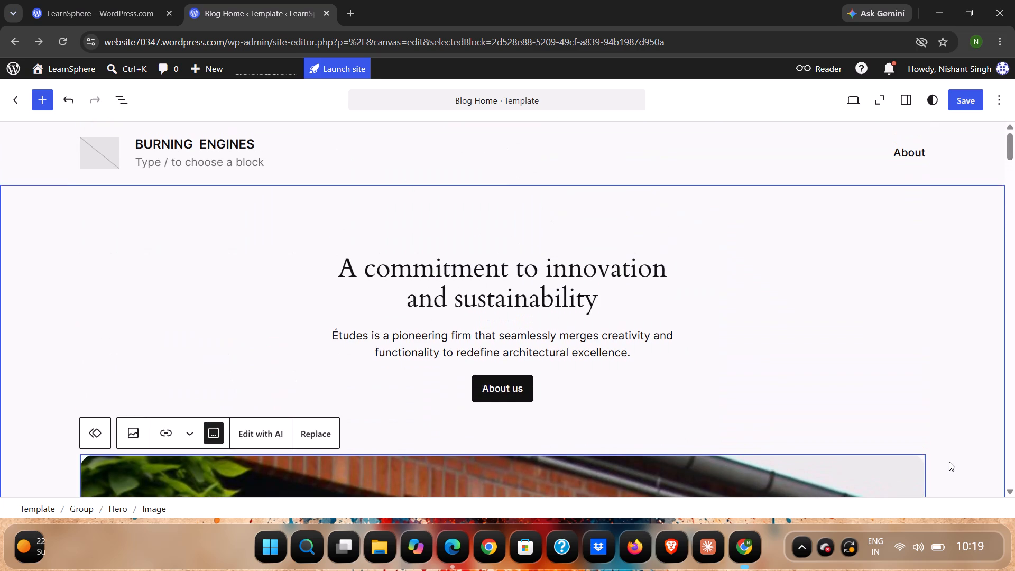
scroll(949, 462, "down", 3)
scroll(949, 462, "up", 1)
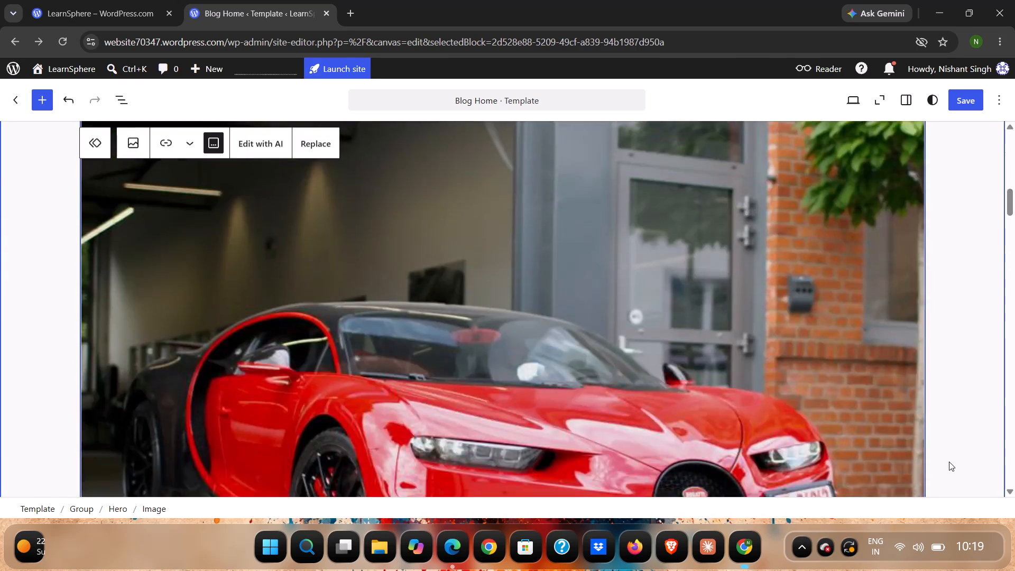
scroll(949, 462, "up", 1)
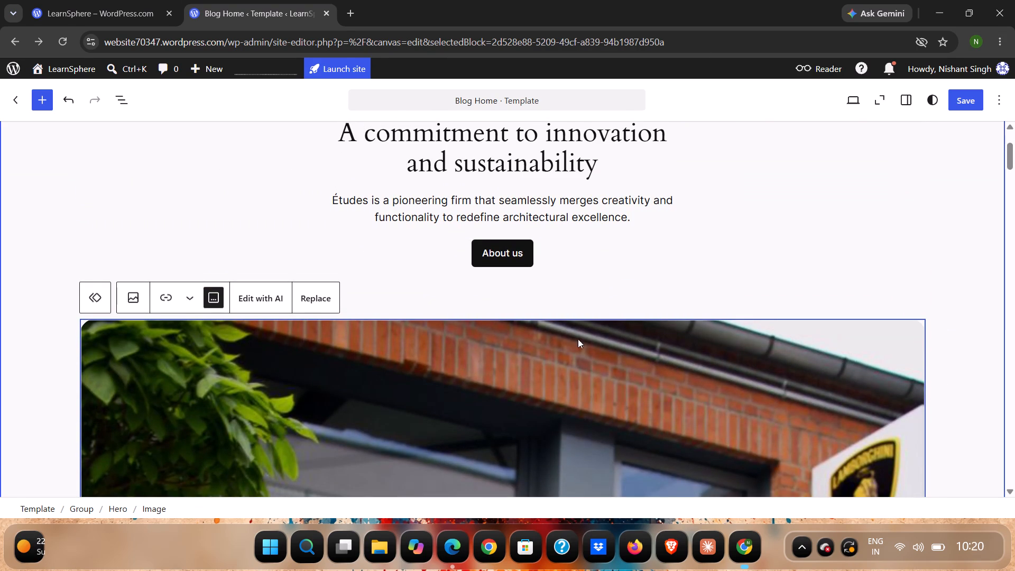
scroll(531, 324, "down", 2)
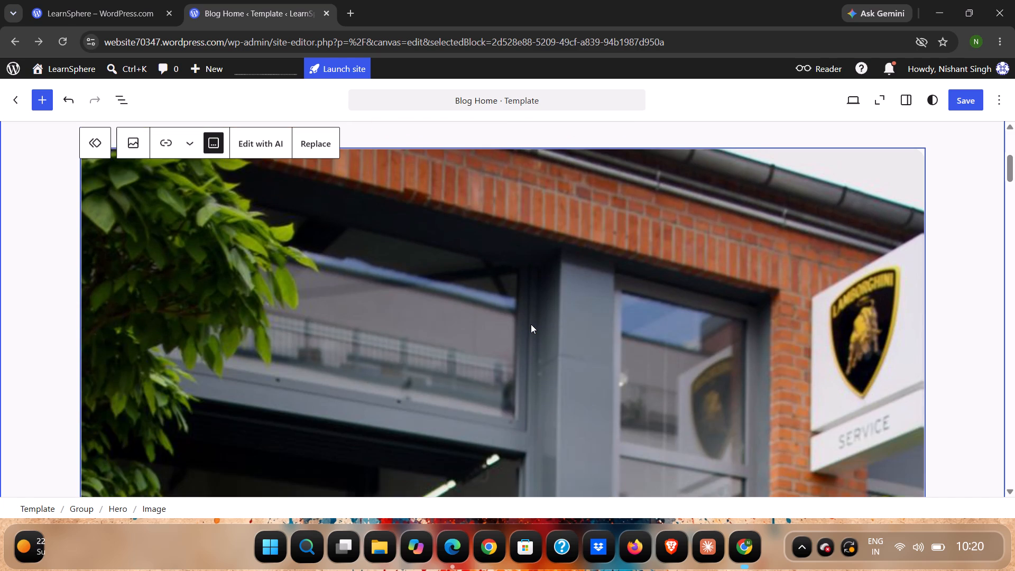
scroll(531, 324, "down", 10)
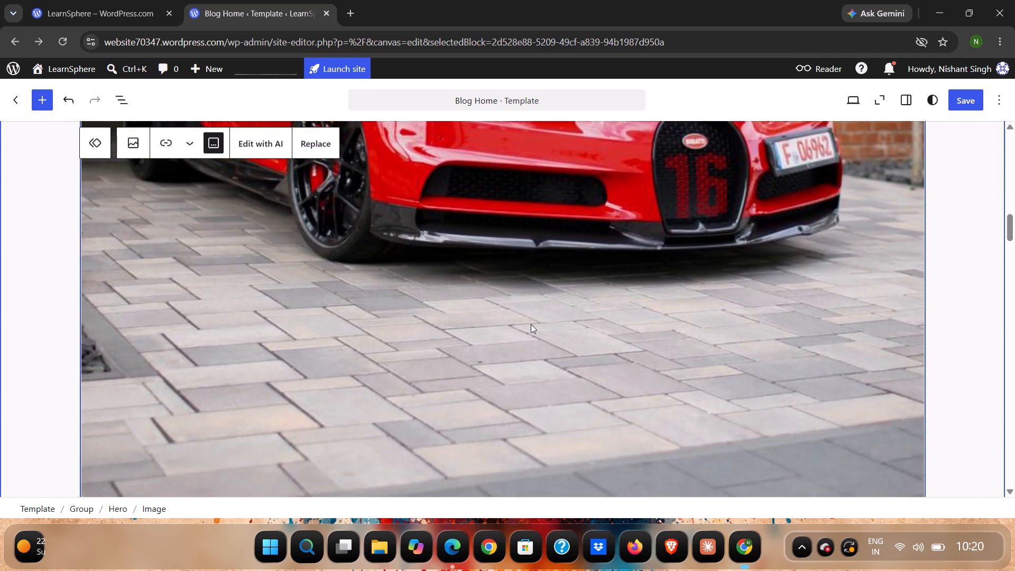
scroll(531, 324, "down", 2)
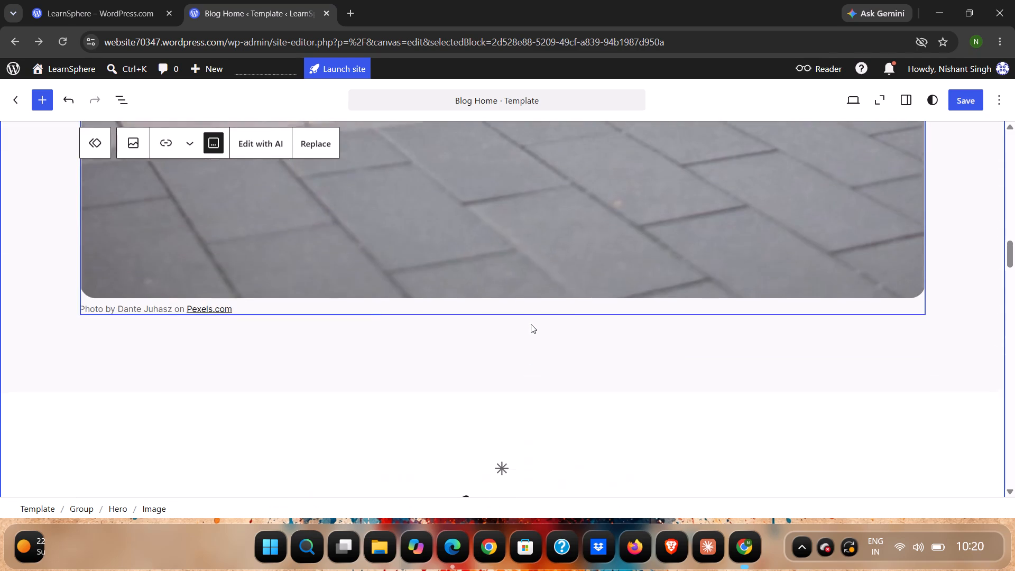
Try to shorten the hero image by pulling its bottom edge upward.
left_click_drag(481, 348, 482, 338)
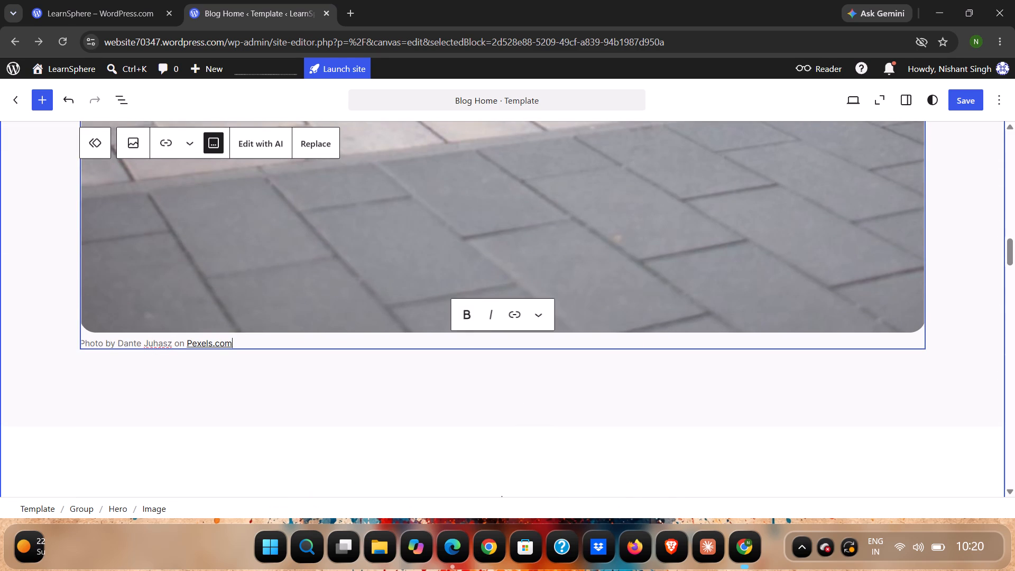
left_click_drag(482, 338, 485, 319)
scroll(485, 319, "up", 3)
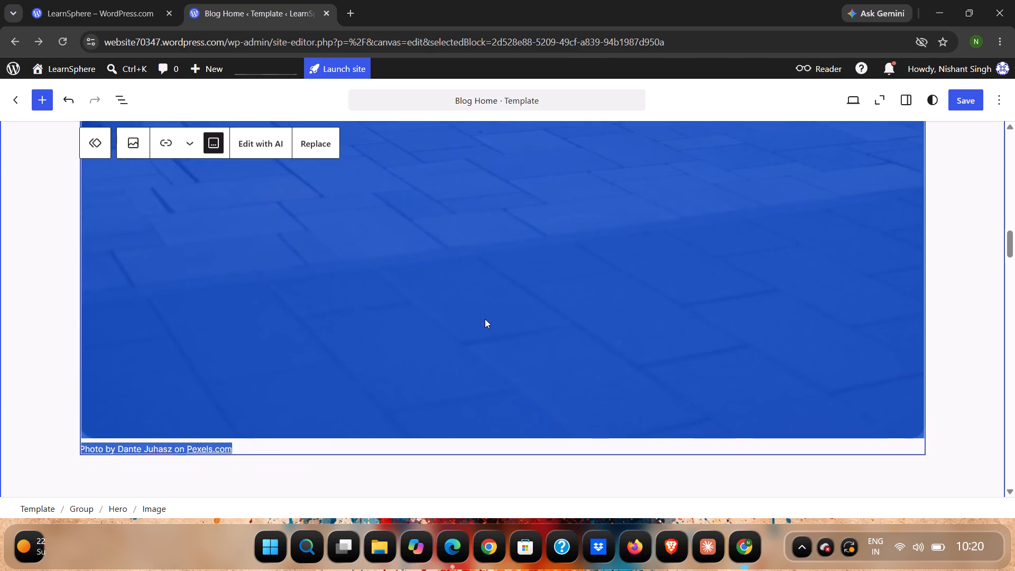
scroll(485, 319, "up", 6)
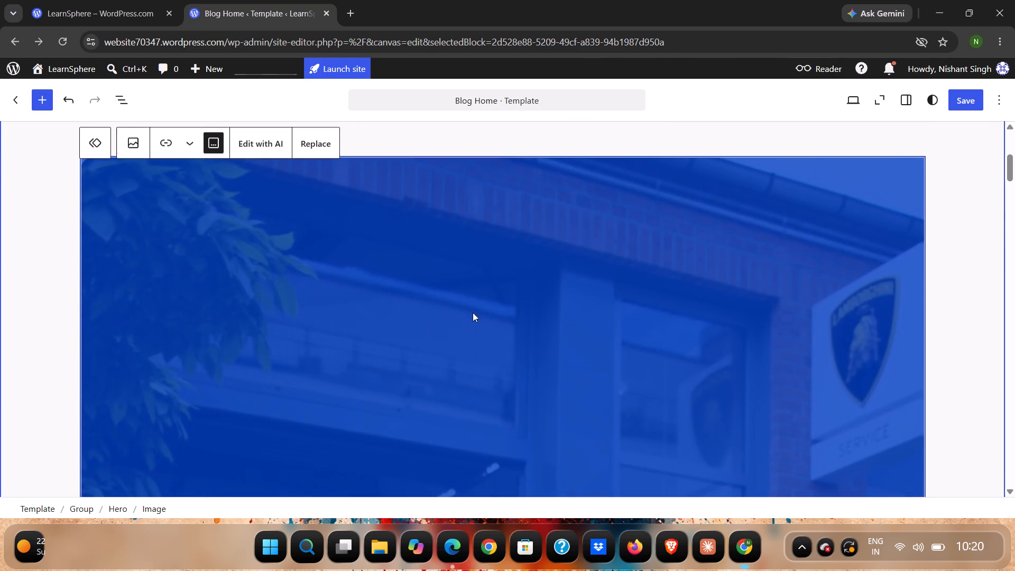
Select the Hero pattern that contains the image and open it for editing.
left_click(190, 143)
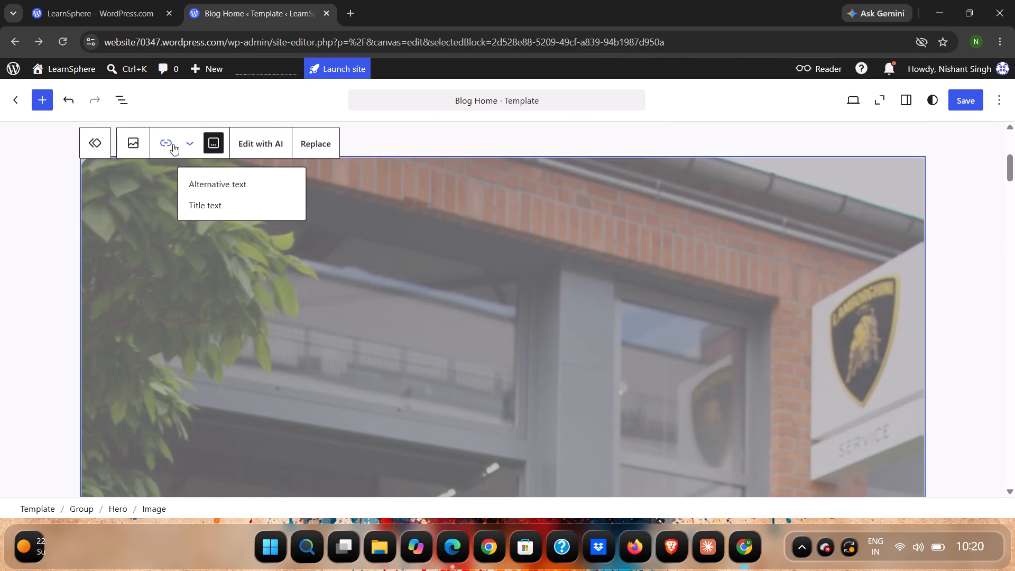
left_click(98, 147)
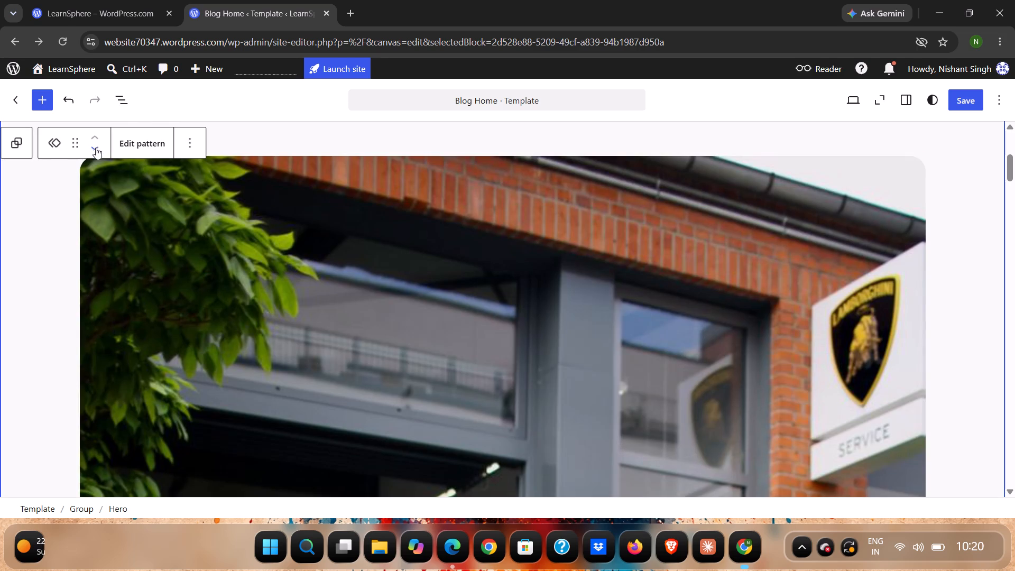
left_click(124, 143)
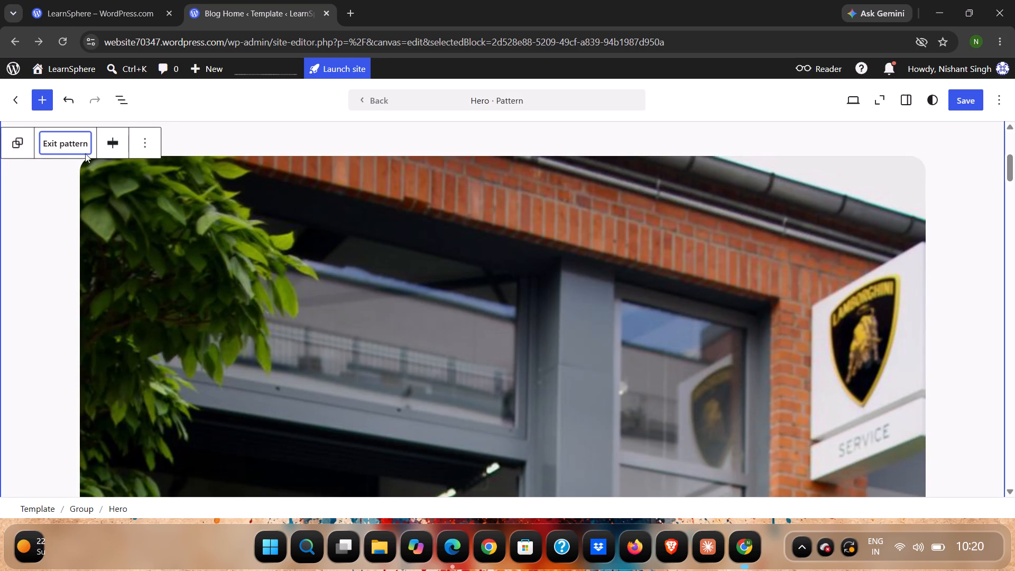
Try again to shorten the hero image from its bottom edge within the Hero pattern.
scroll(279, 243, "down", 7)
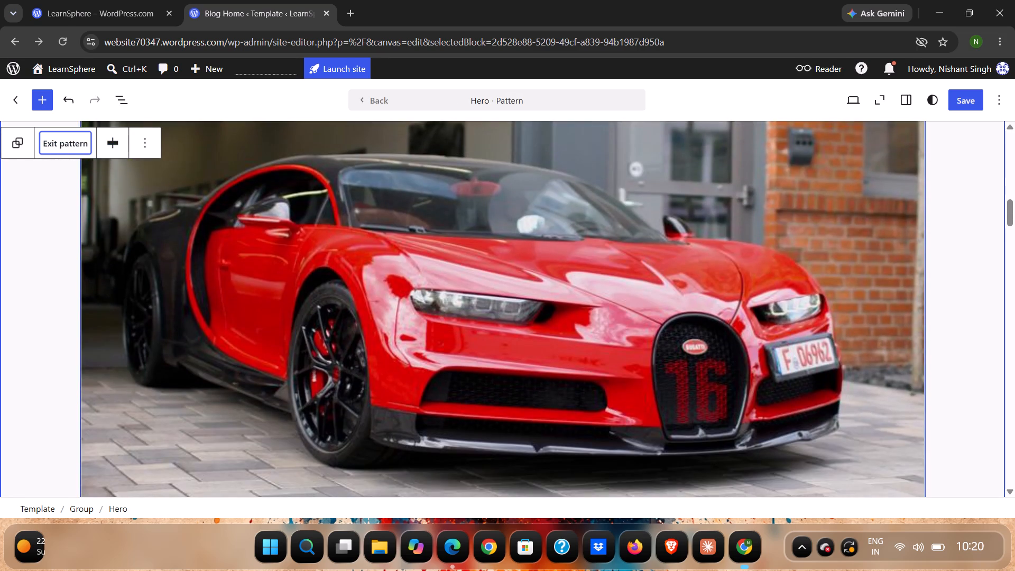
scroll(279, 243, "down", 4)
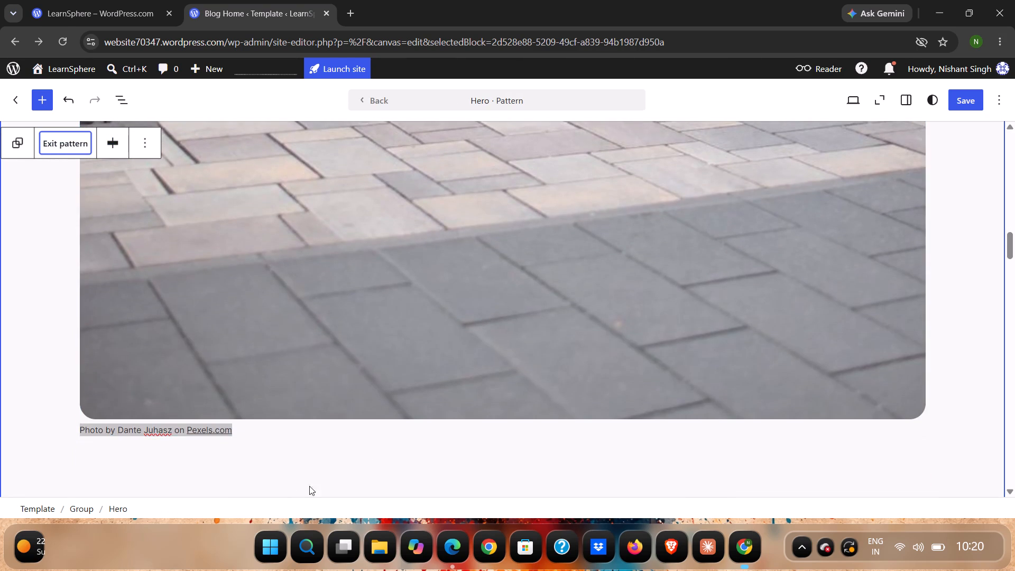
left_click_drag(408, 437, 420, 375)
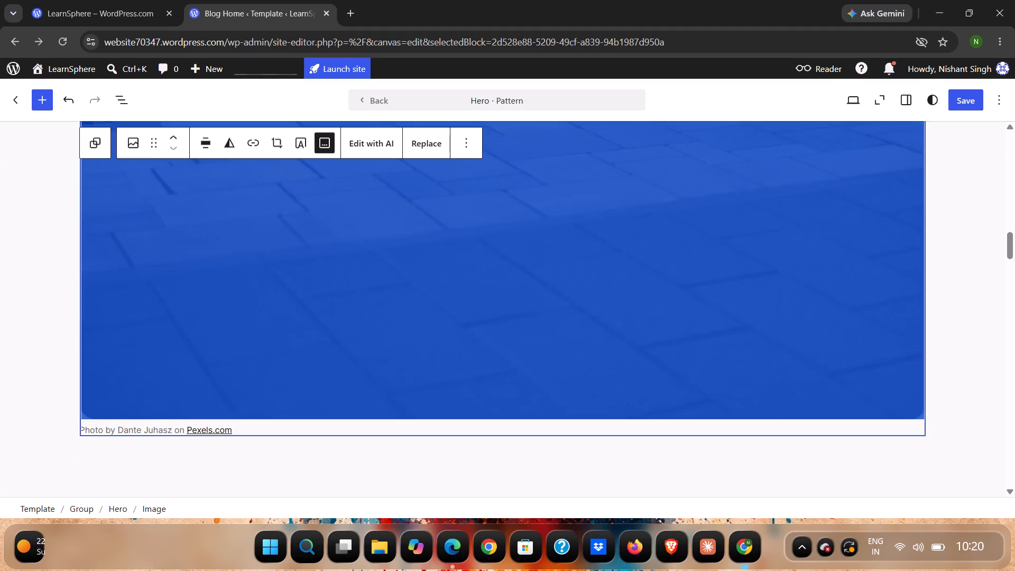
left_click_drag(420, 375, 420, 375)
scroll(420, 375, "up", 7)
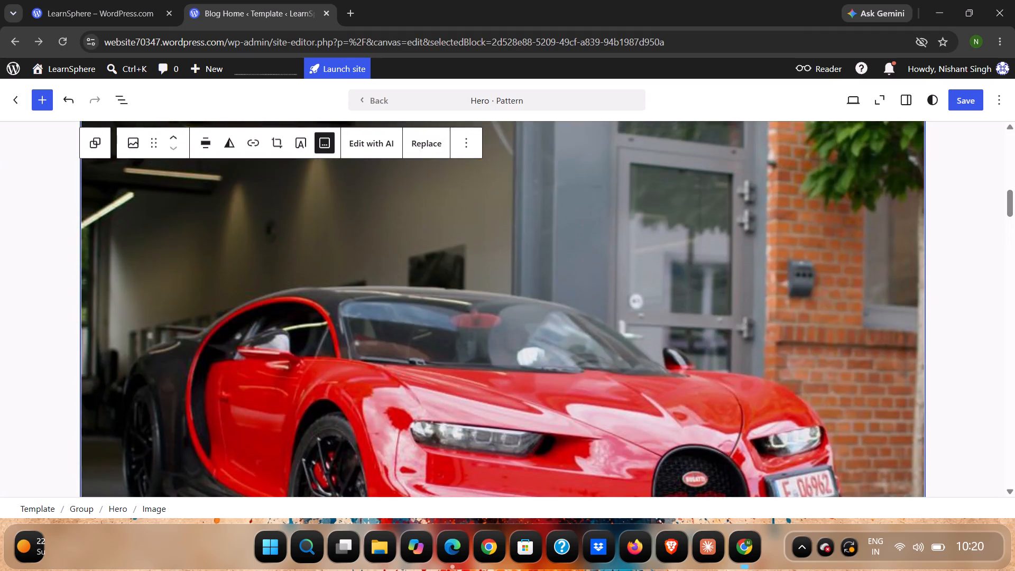
Crop the top and bottom of the hero photo to a landscape frame around the red Bugatti and save the edit.
left_click(281, 152)
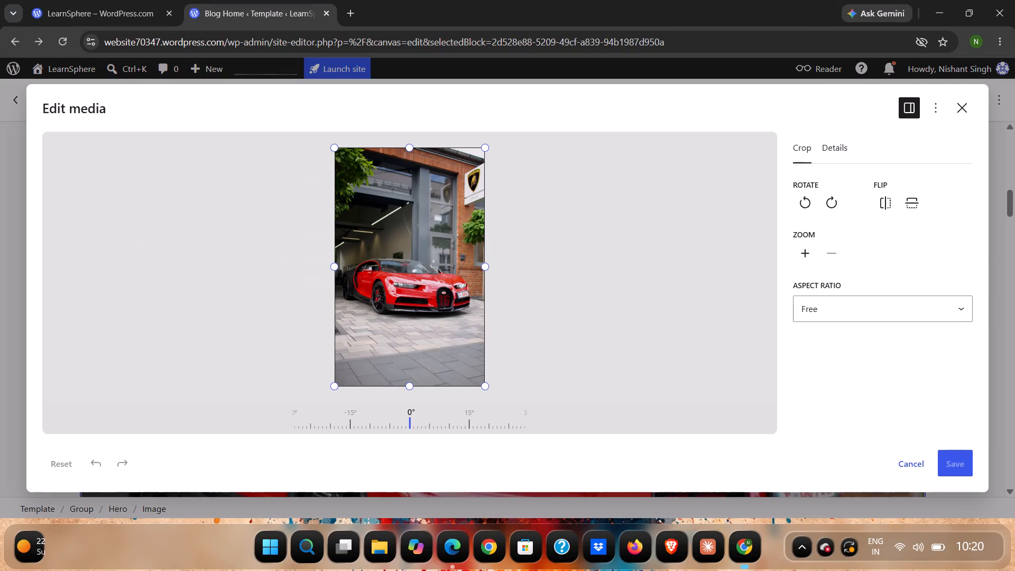
left_click_drag(410, 386, 411, 367)
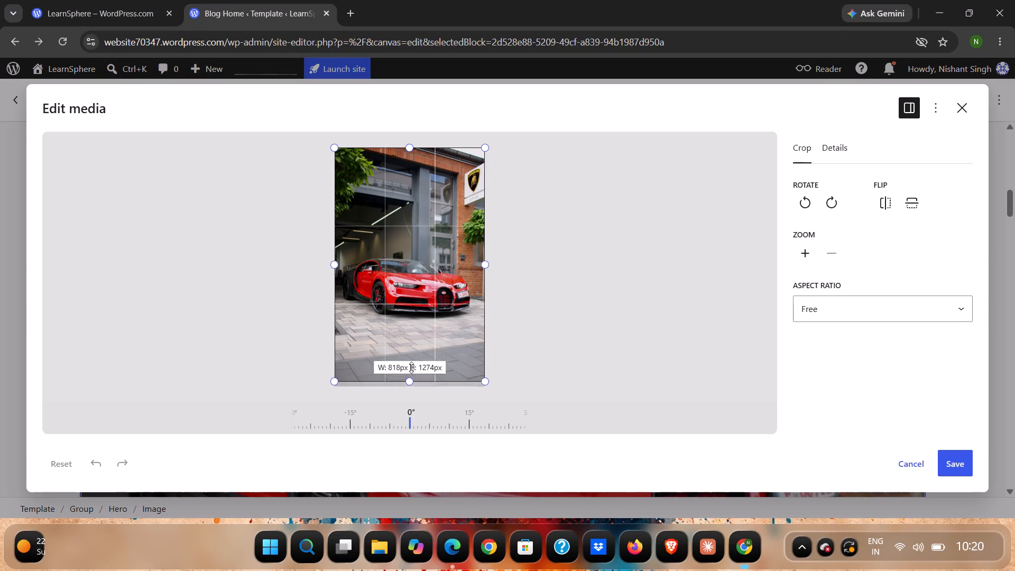
left_click_drag(411, 367, 411, 323)
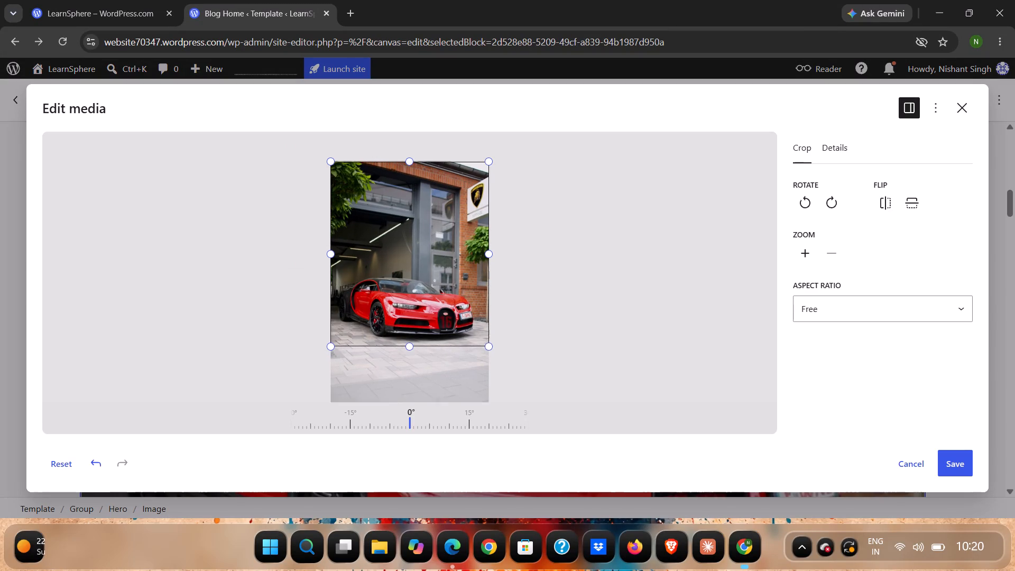
left_click_drag(410, 172, 423, 264)
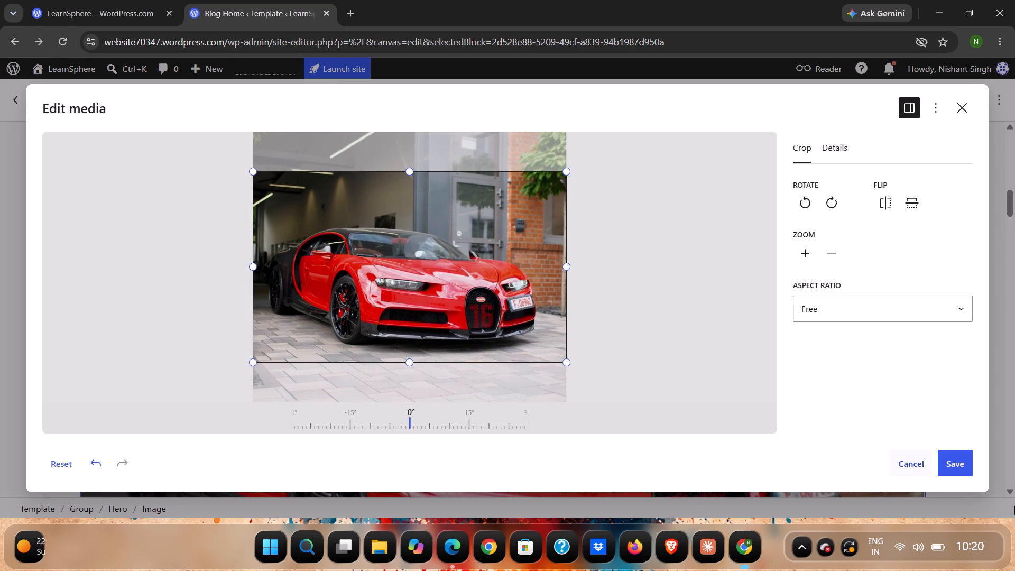
left_click(957, 474)
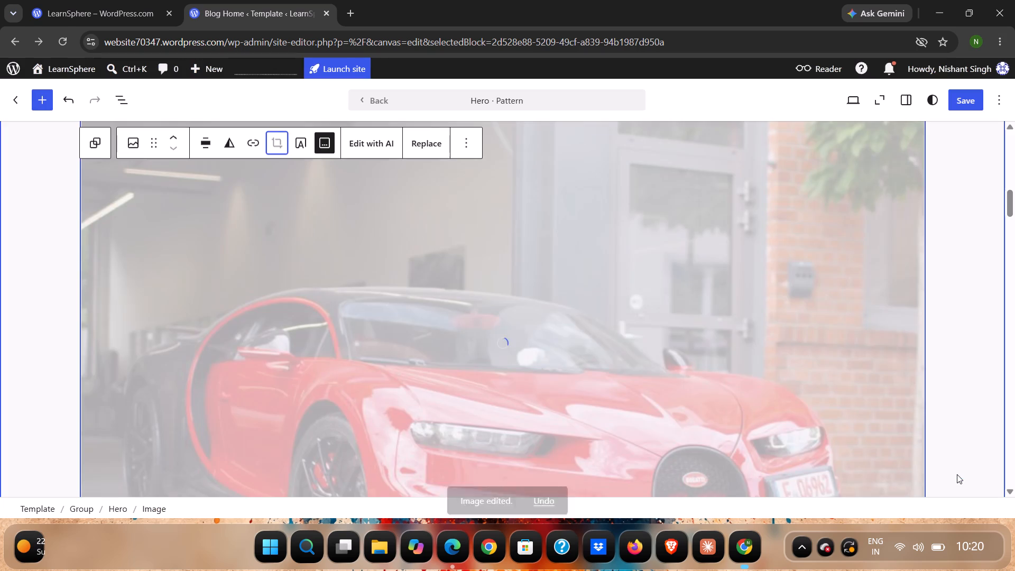
Check how the cropped hero image sits in the layout, from the photo caption up to the hero heading.
scroll(908, 395, "up", 2)
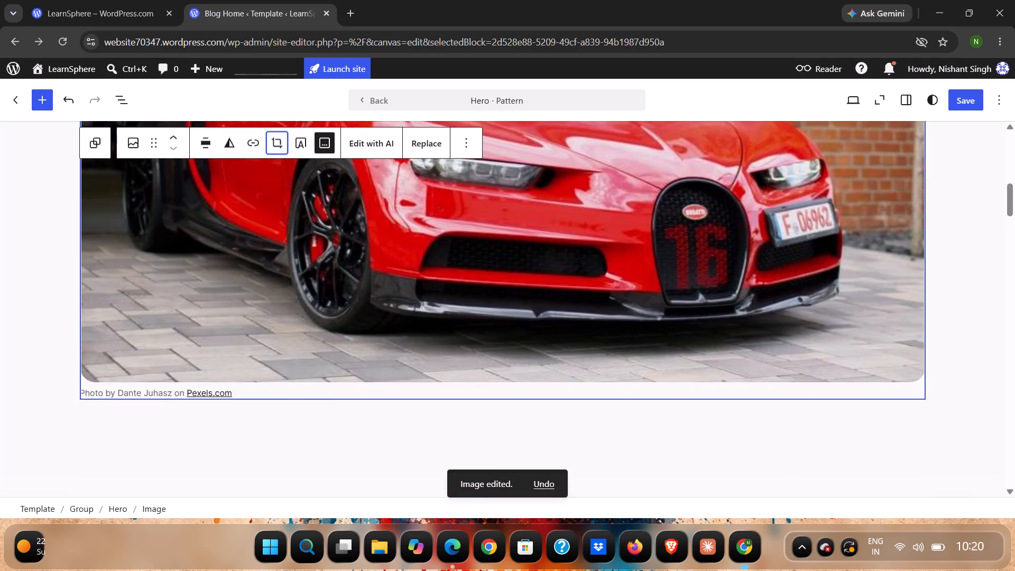
scroll(908, 395, "up", 4)
scroll(908, 395, "down", 1)
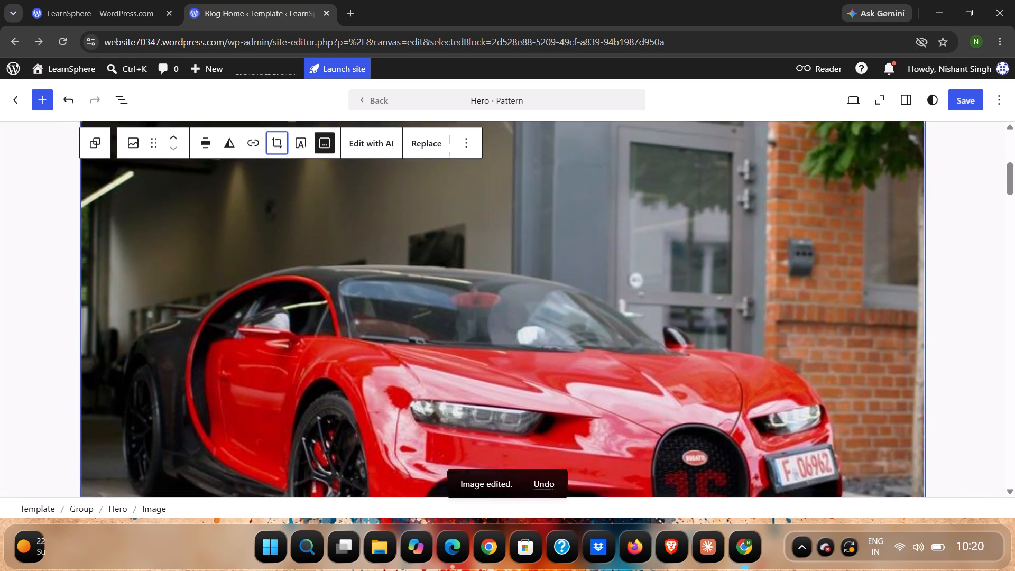
scroll(908, 395, "down", 1)
scroll(908, 395, "up", 3)
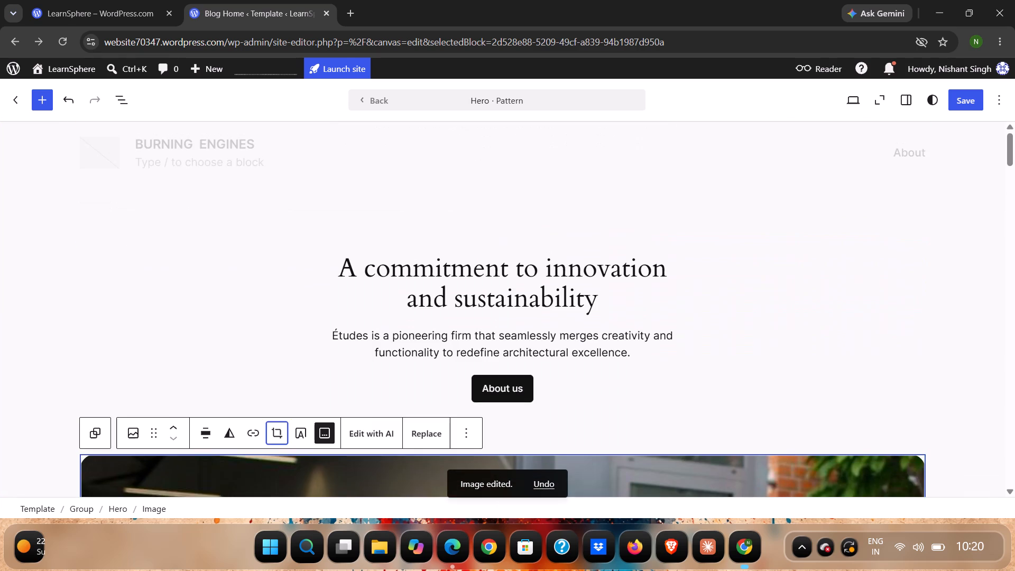
scroll(908, 395, "left", 1)
scroll(634, 260, "up", 1)
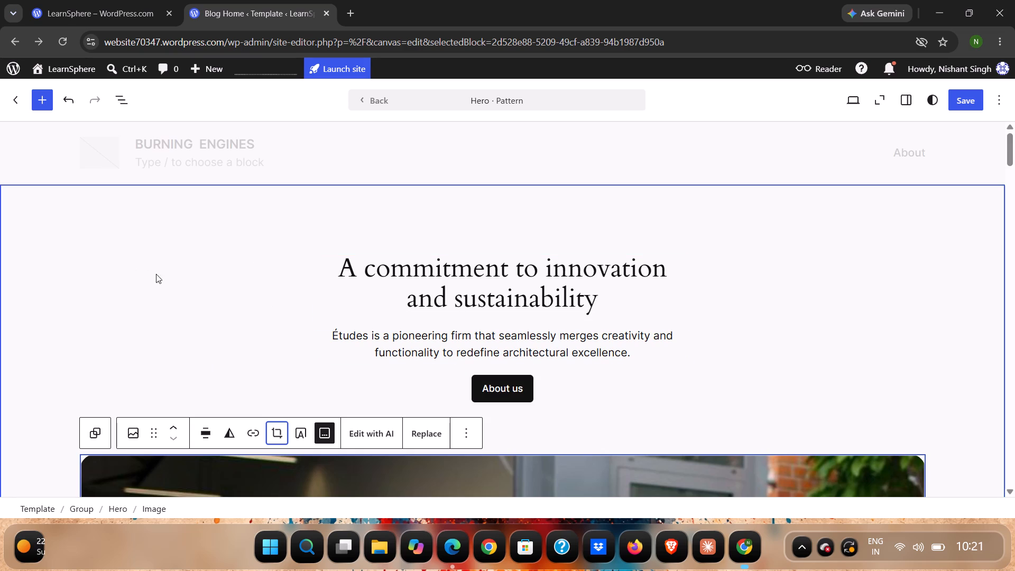
Find the Image block by searching for "image" and insert it directly below the hero heading.
left_click(38, 100)
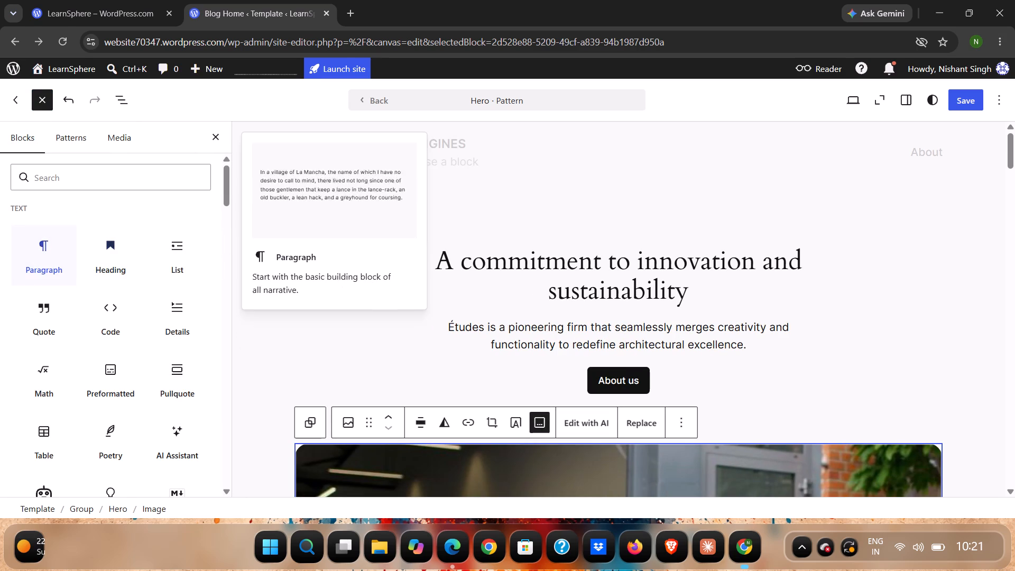
left_click(94, 177)
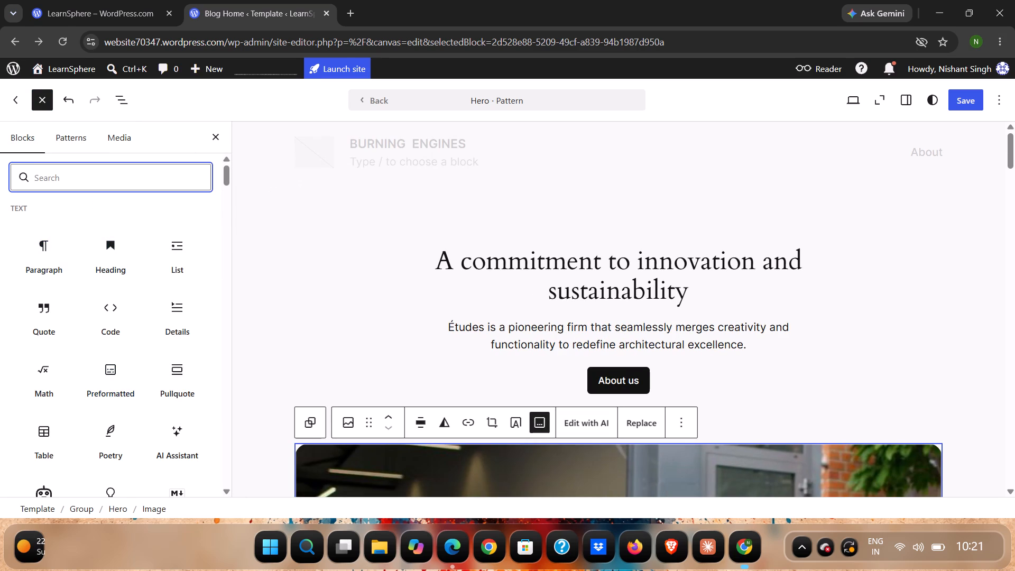
type("image")
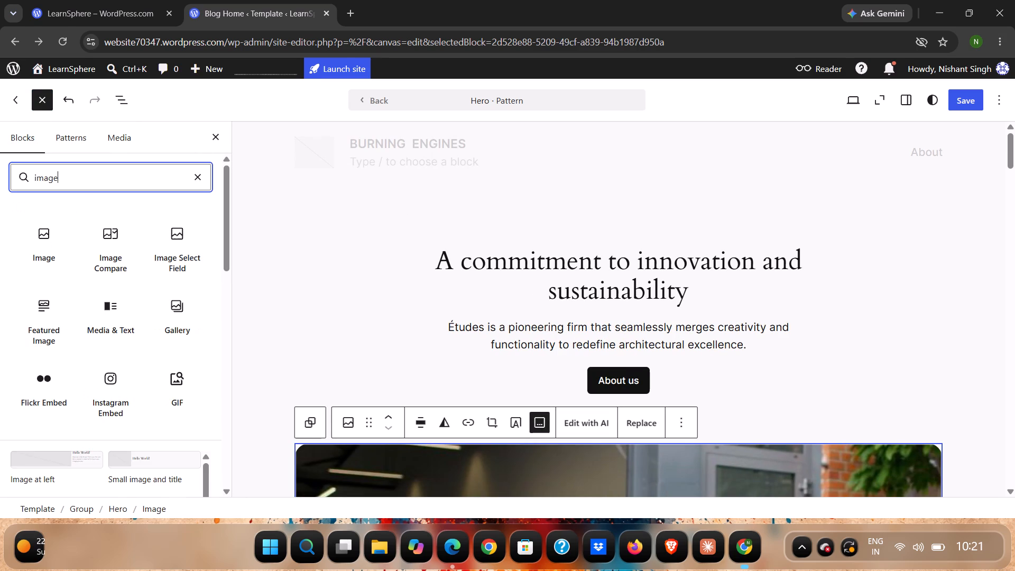
left_click(307, 281)
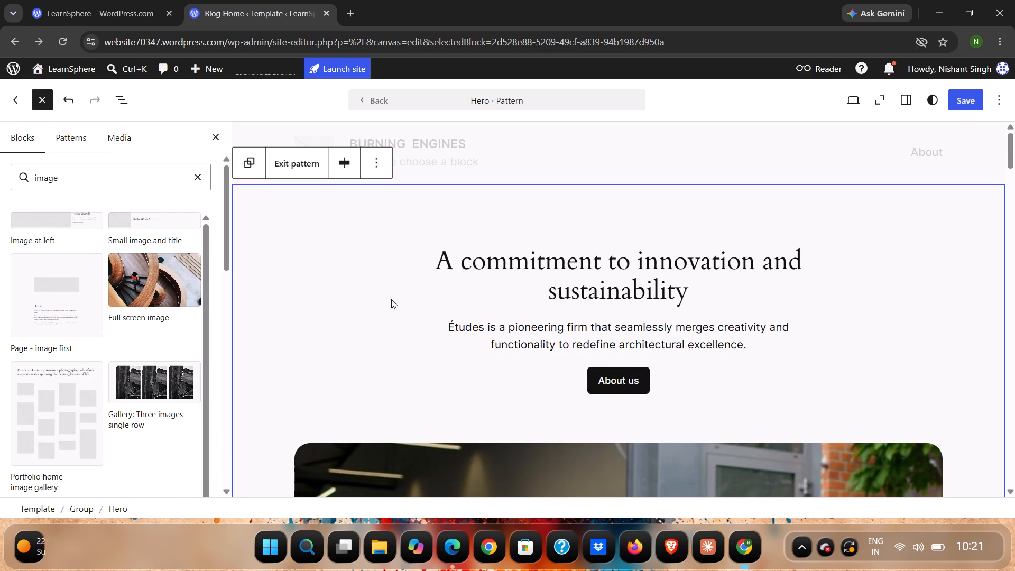
left_click_drag(393, 293, 436, 264)
left_click(436, 264)
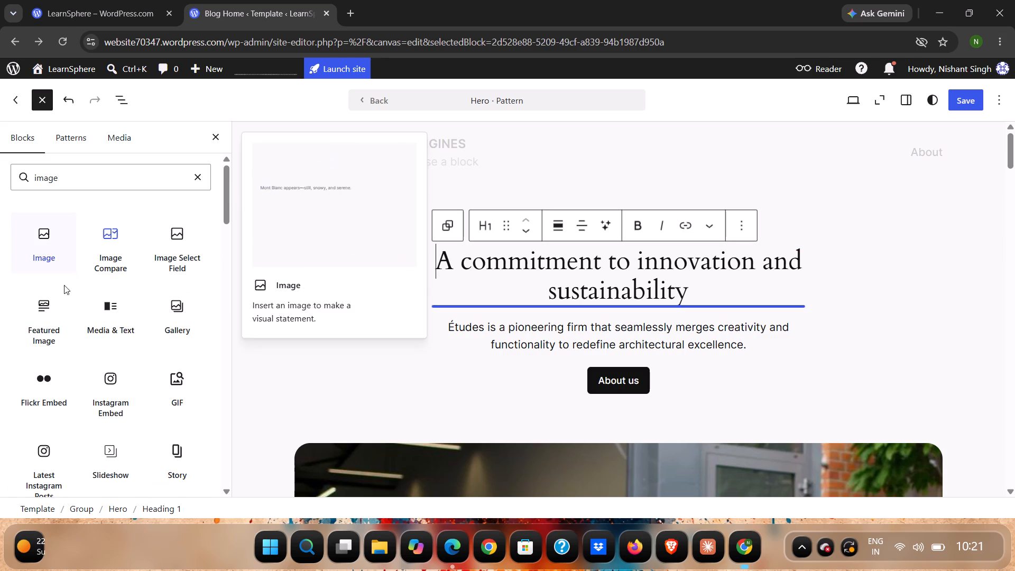
left_click(44, 246)
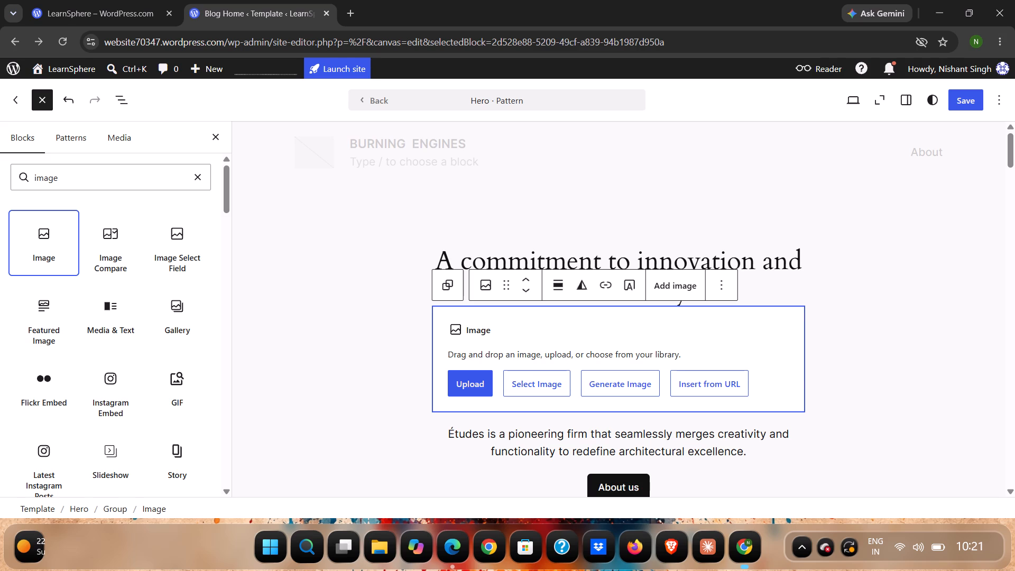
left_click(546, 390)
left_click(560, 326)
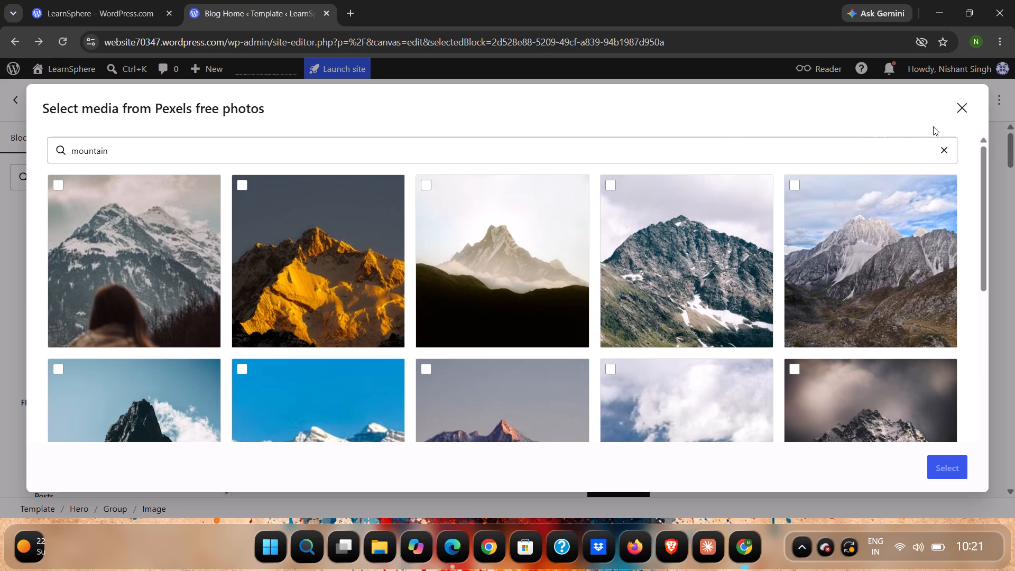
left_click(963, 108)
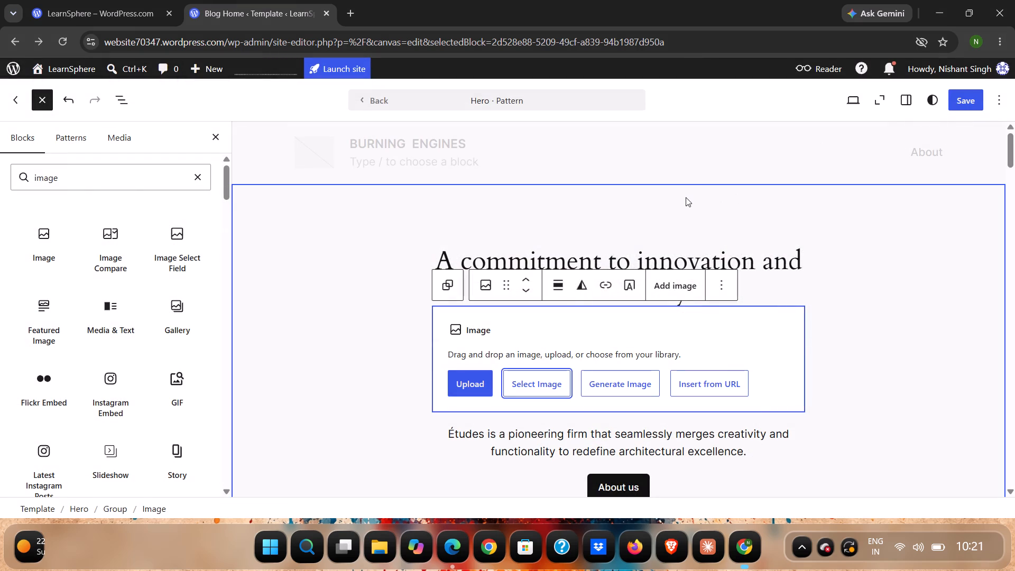
Exit the Hero pattern and return to the Blog Home template.
left_click(686, 197)
left_click(657, 162)
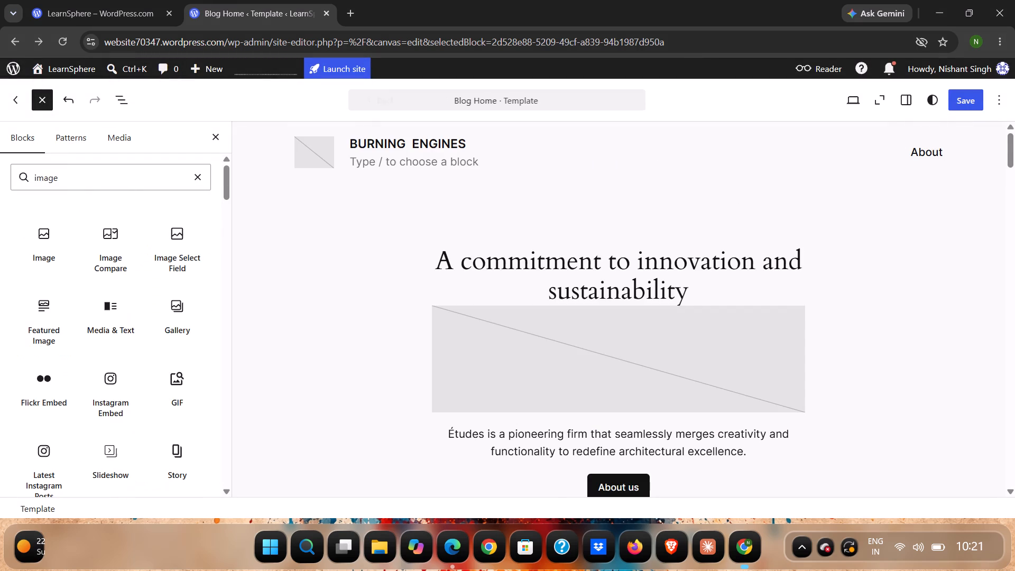
left_click(319, 155)
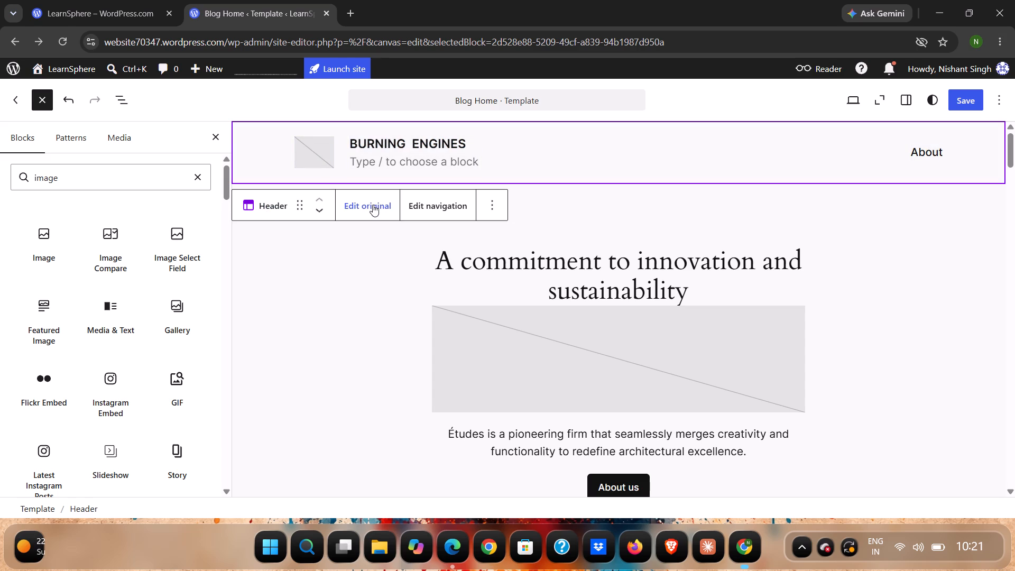
left_click(304, 284)
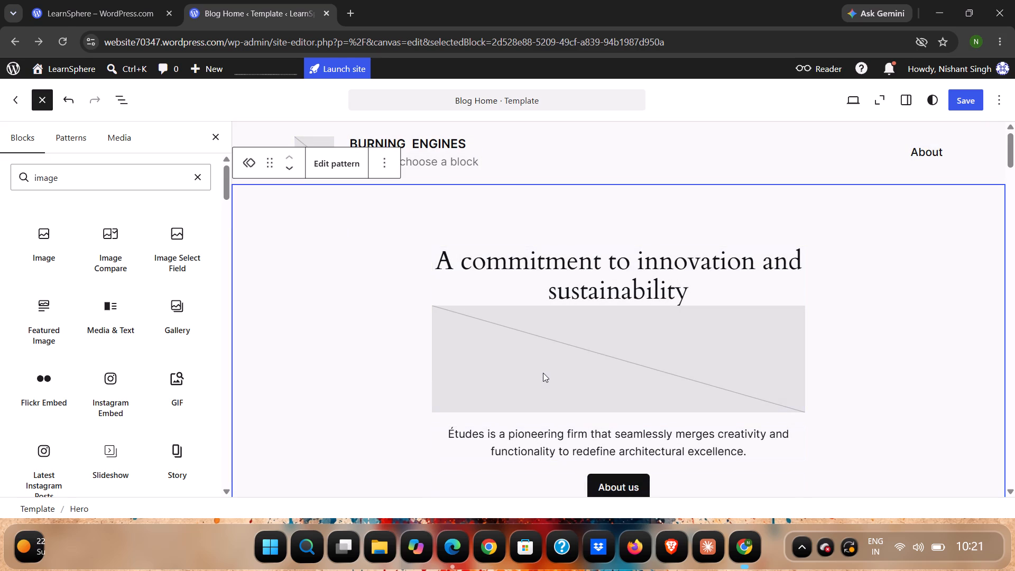
scroll(543, 373, "right", 1)
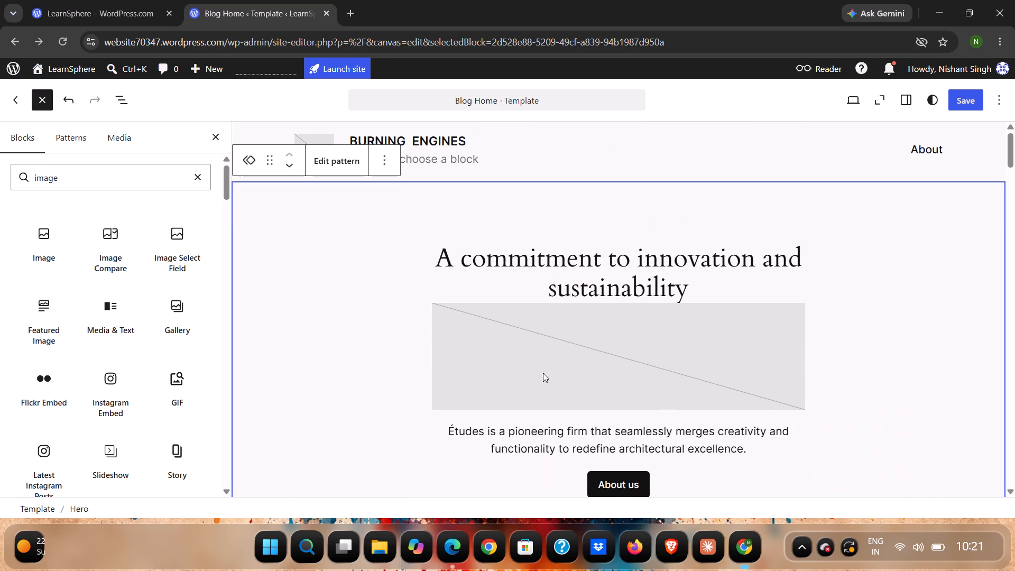
Search Pexels free photos for "bugatti logo" for the empty image block below the hero heading and browse the photos.
left_click(543, 373)
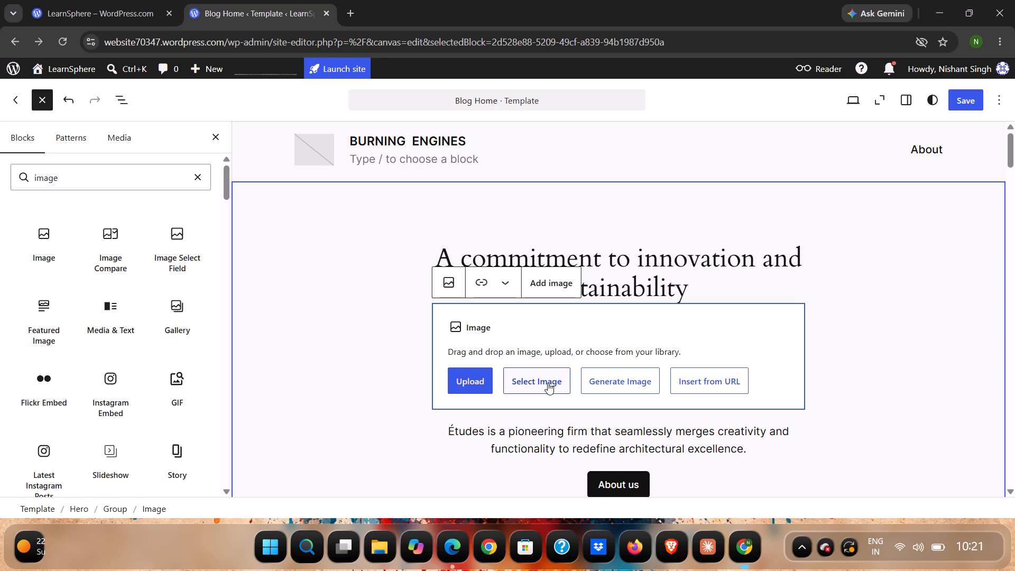
left_click(548, 383)
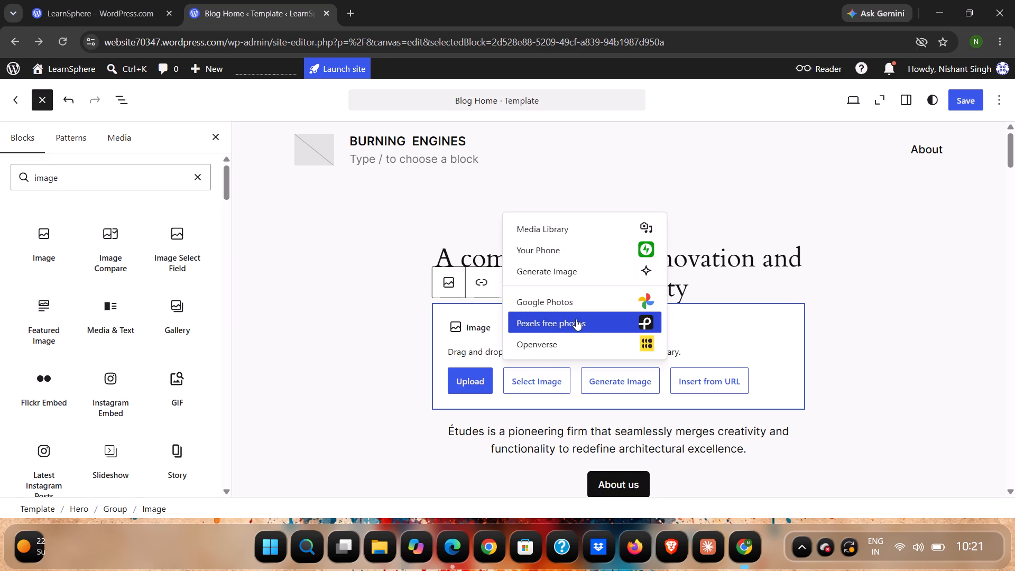
left_click(576, 319)
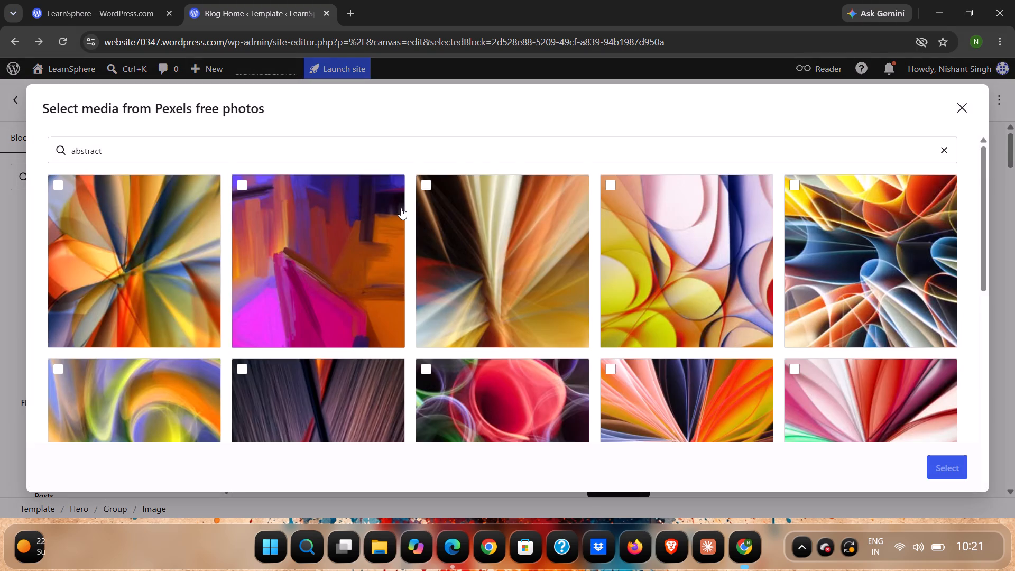
left_click(315, 154)
key("BackSpace")
key("BackSpace")
key("BackSpace")
key("BackSpace")
key("BackSpace")
key("BackSpace")
key("BackSpace")
key("BackSpace")
key("BackSpace")
key("BackSpace")
key("BackSpace")
key("BackSpace")
key("BackSpace")
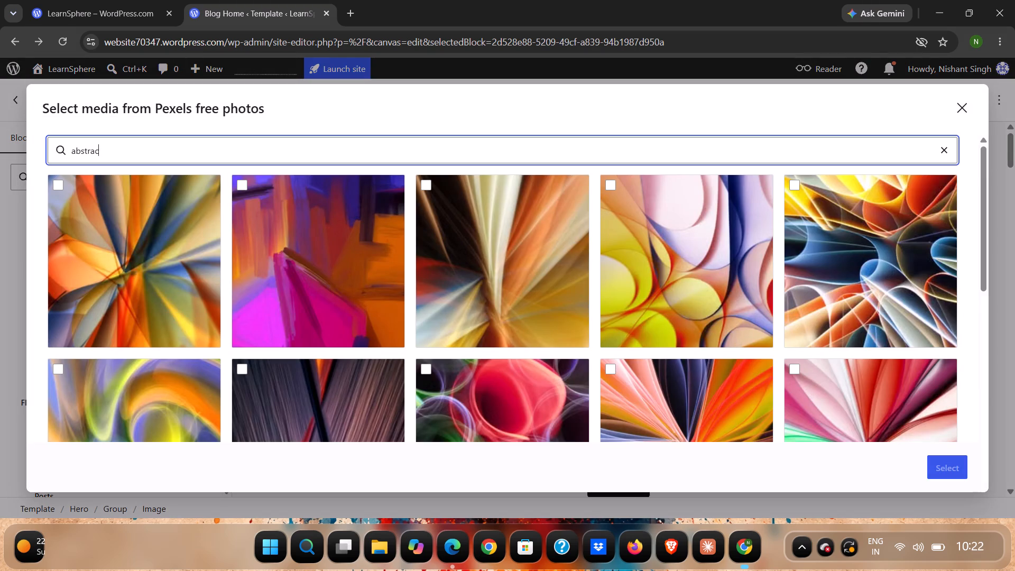
type("bugatti logo")
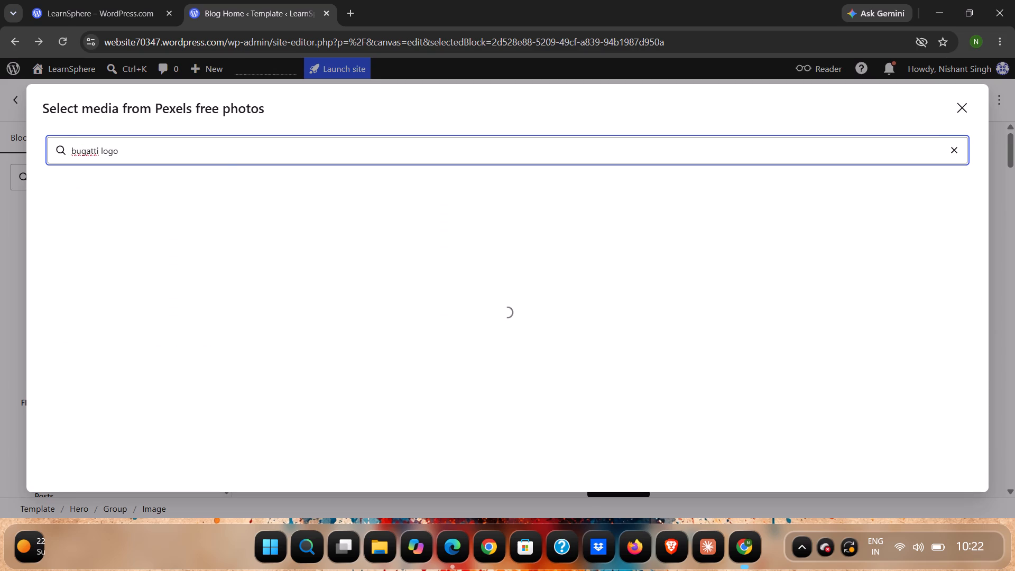
scroll(315, 154, "down", 3)
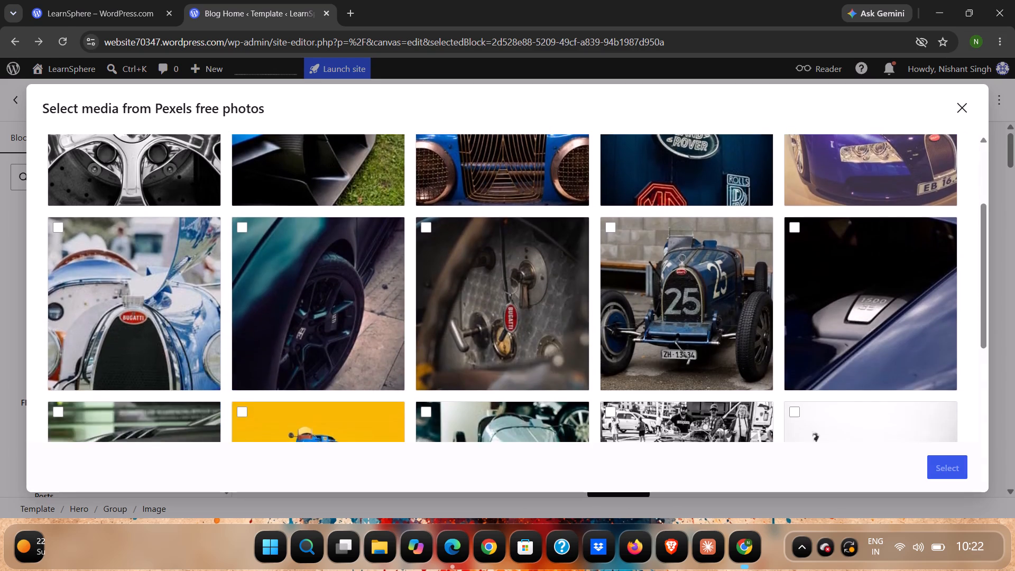
scroll(315, 154, "down", 1)
scroll(315, 154, "up", 4)
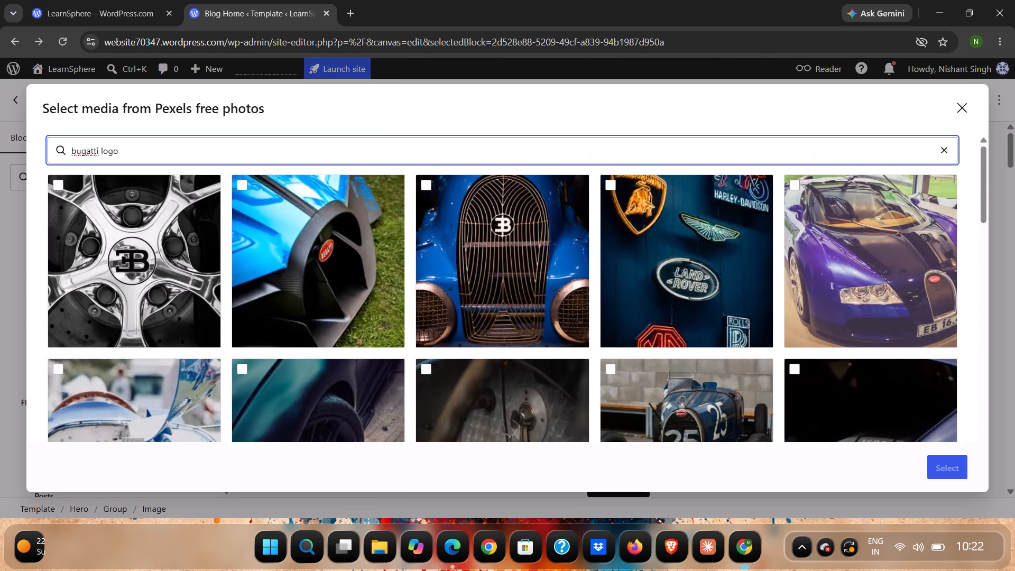
Change the Pexels search to "burning logo" and browse the photos.
key("BackSpace")
key("BackSpace")
key("BackSpace")
key("BackSpace")
key("BackSpace")
key("BackSpace")
key("BackSpace")
key("BackSpace")
key("BackSpace")
key("BackSpace")
key("BackSpace")
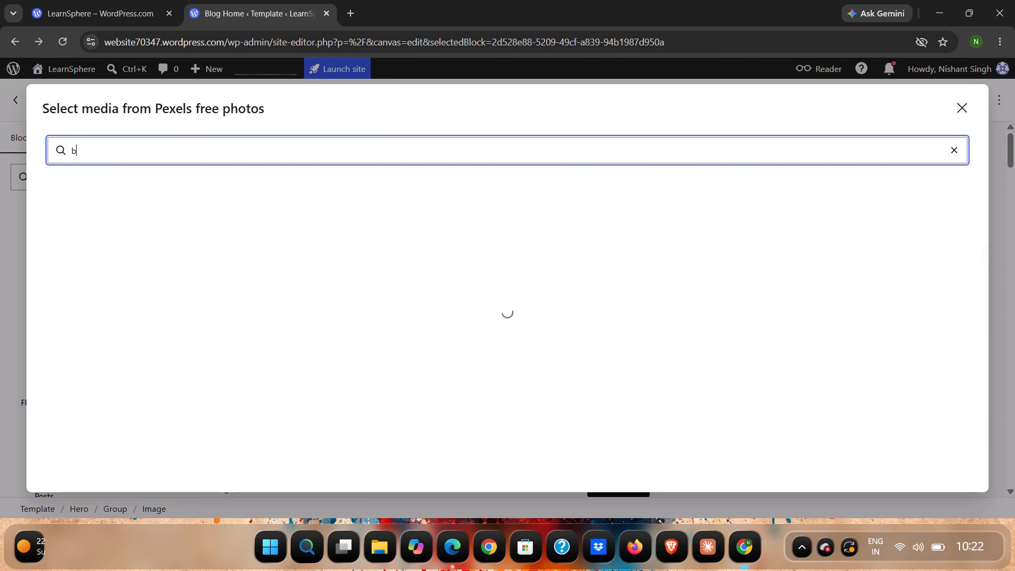
type("urning logo")
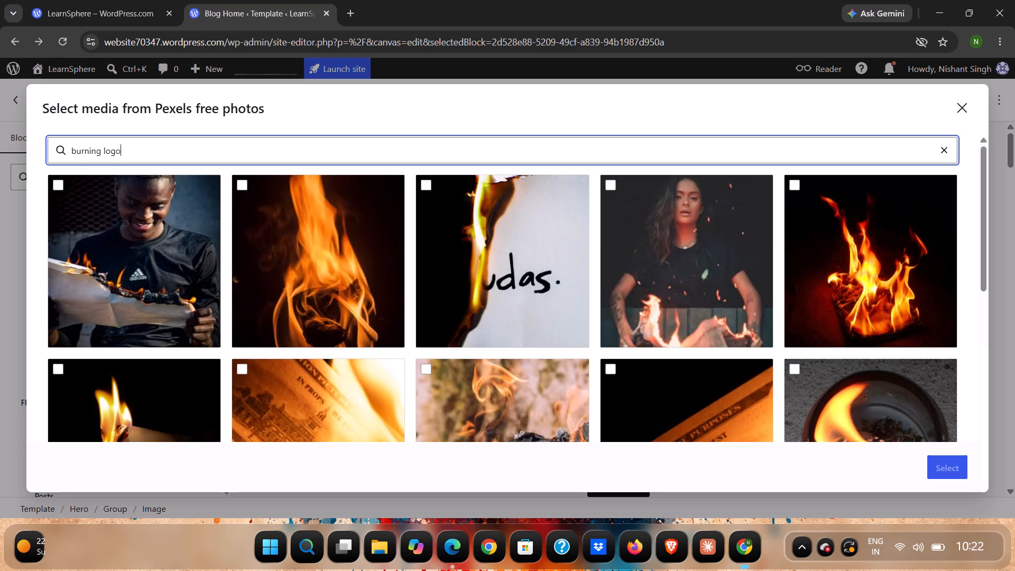
scroll(260, 252, "down", 3)
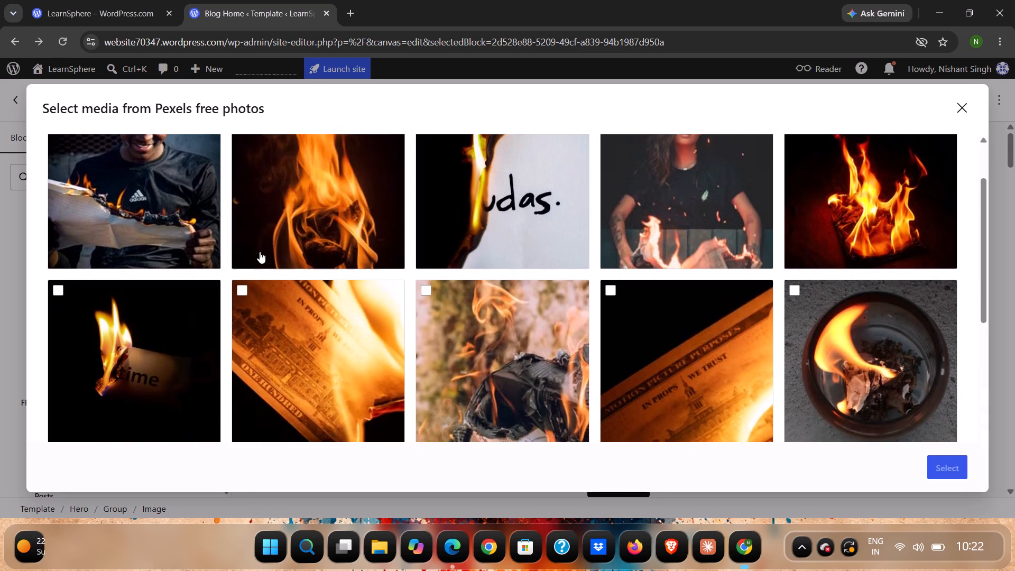
scroll(260, 252, "down", 4)
scroll(260, 252, "up", 4)
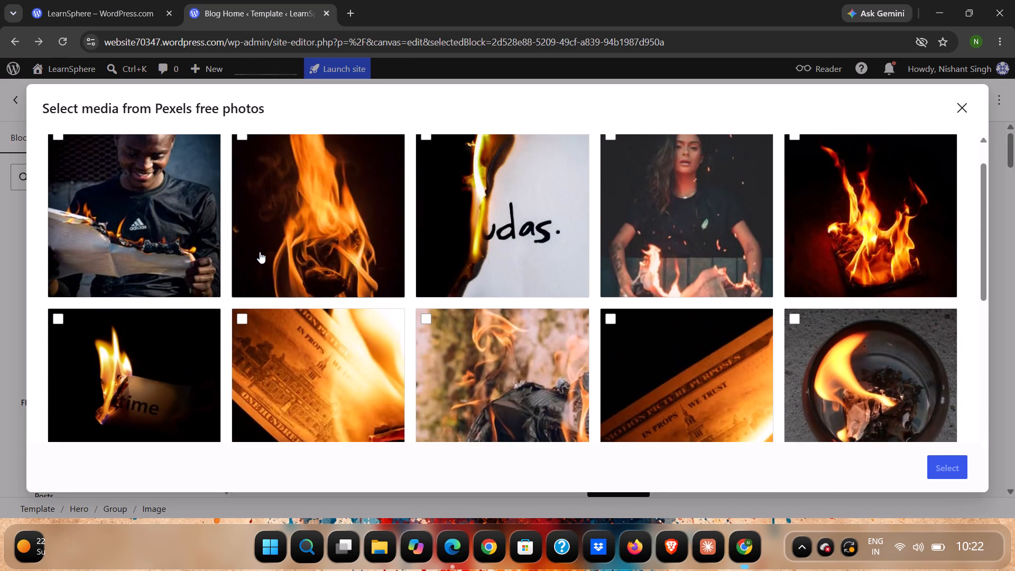
scroll(254, 278, "up", 3)
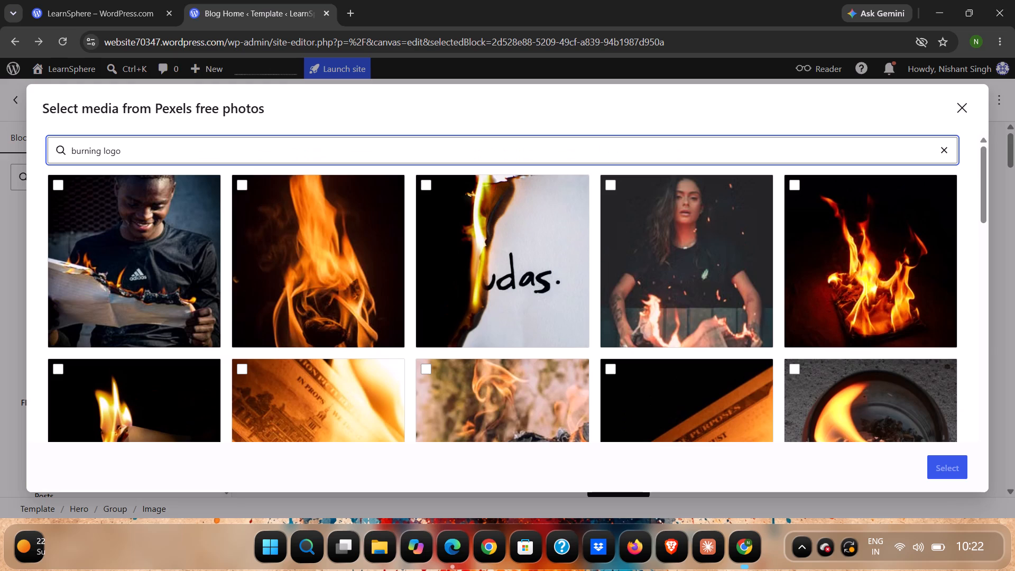
Refine the Pexels search to "burning emgine logo".
left_click(103, 148)
type("emgine")
key("space")
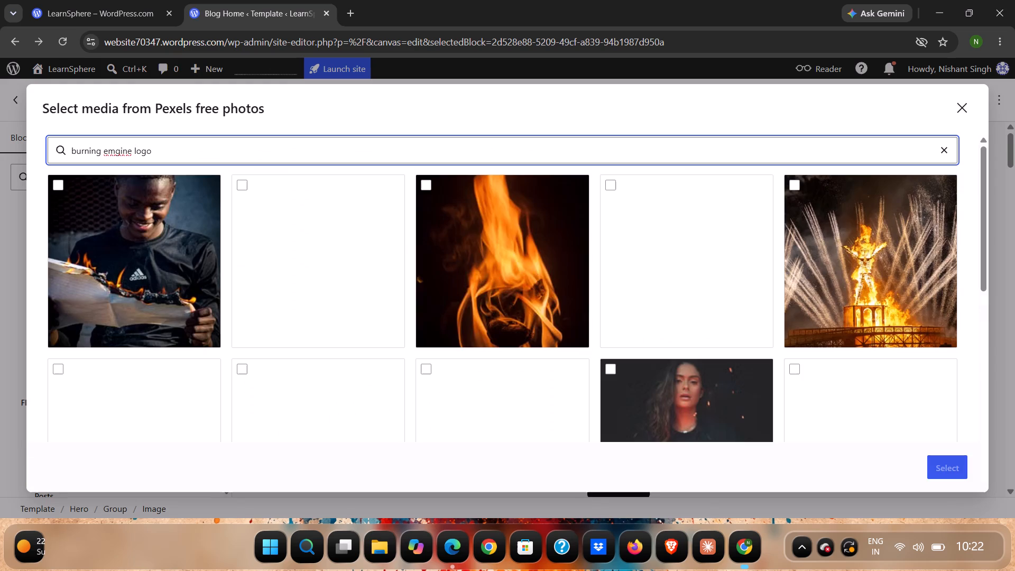
Correct the Pexels photo search to "burning engine logo".
scroll(206, 280, "down", 3)
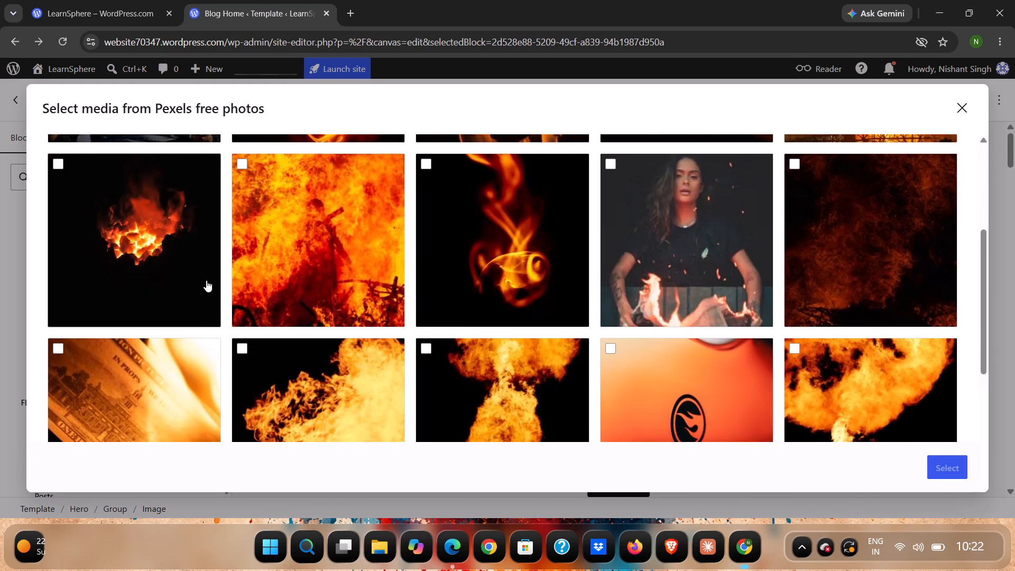
scroll(206, 280, "up", 4)
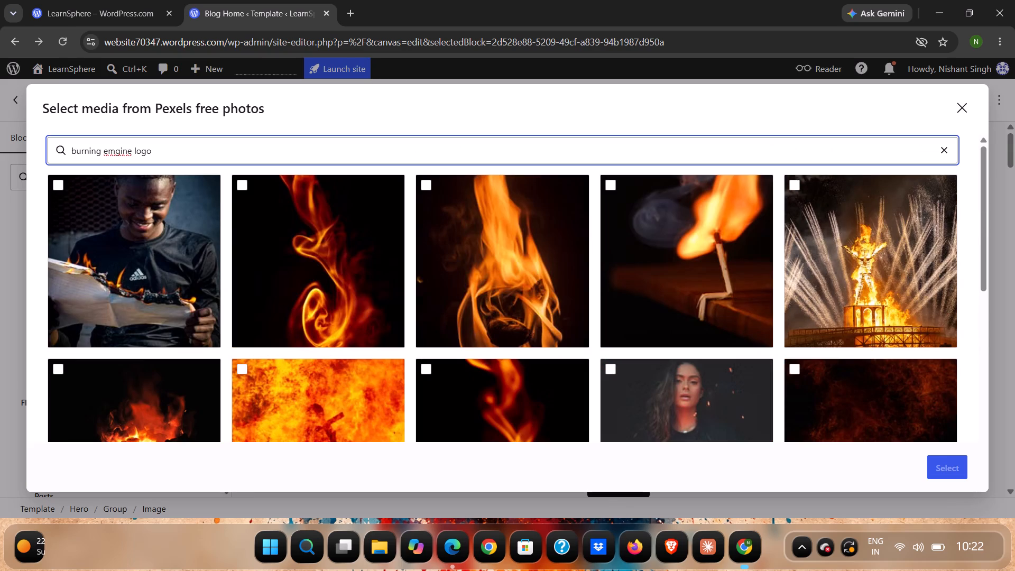
left_click(115, 151)
key("BackSpace")
key("n")
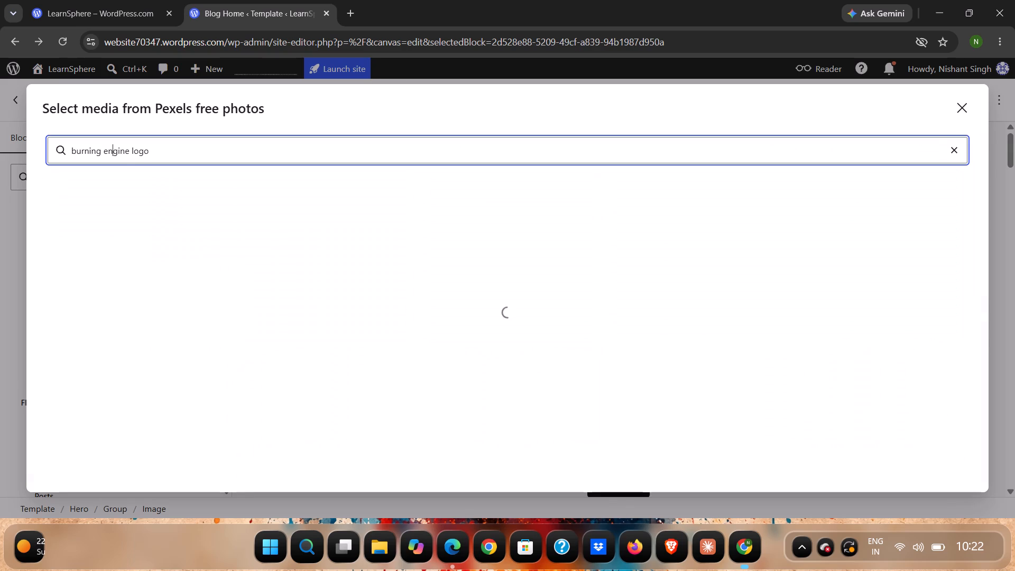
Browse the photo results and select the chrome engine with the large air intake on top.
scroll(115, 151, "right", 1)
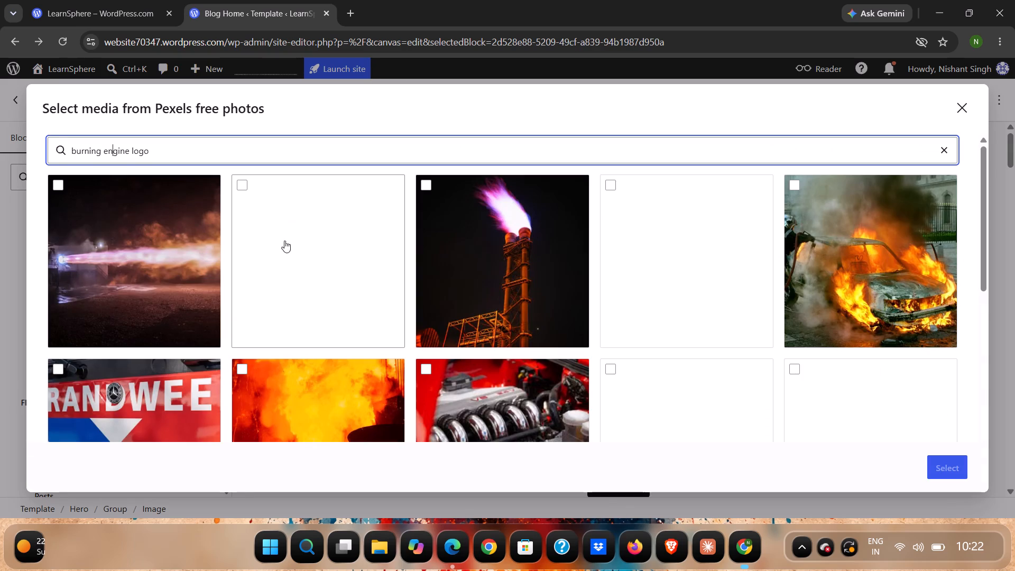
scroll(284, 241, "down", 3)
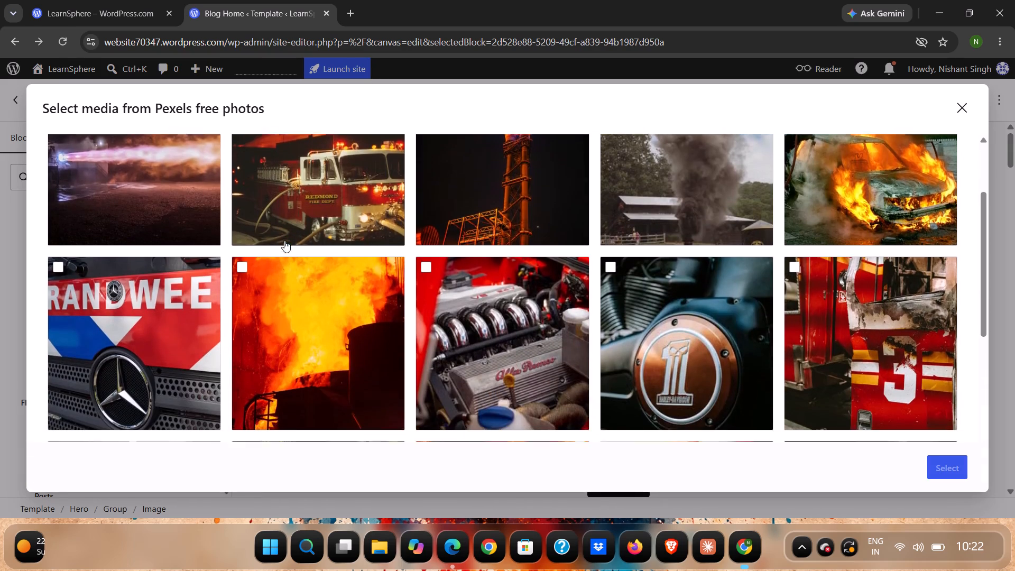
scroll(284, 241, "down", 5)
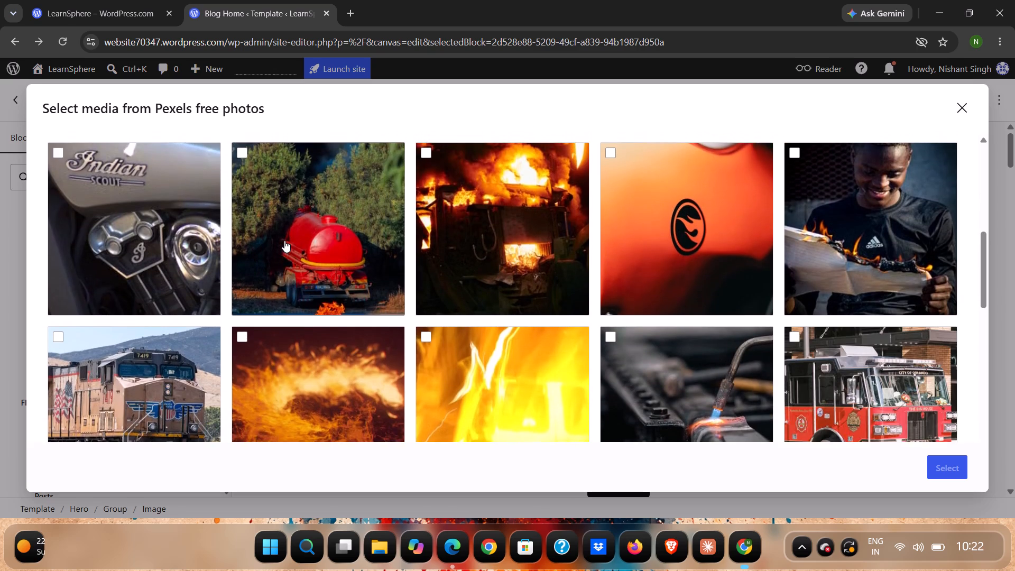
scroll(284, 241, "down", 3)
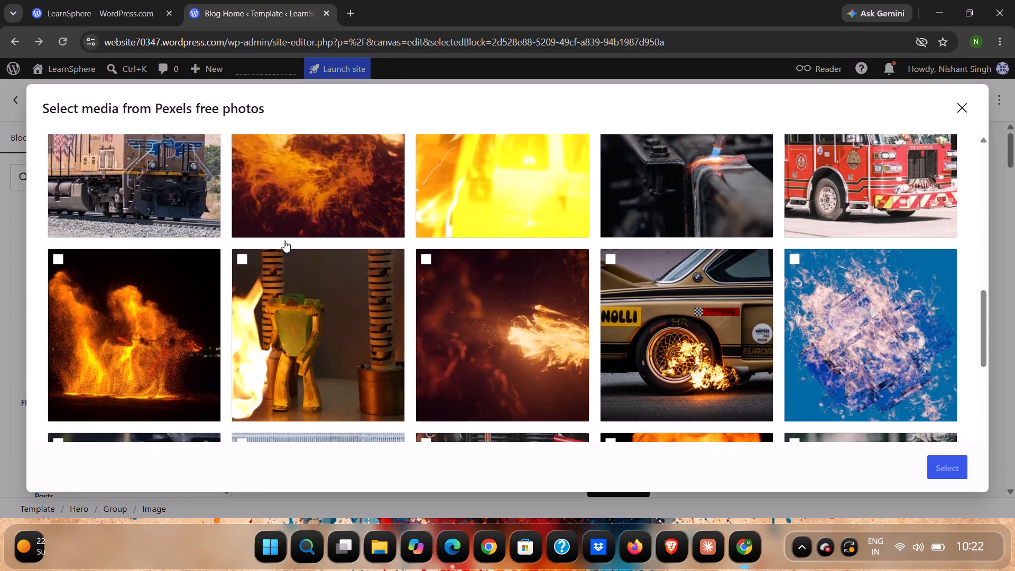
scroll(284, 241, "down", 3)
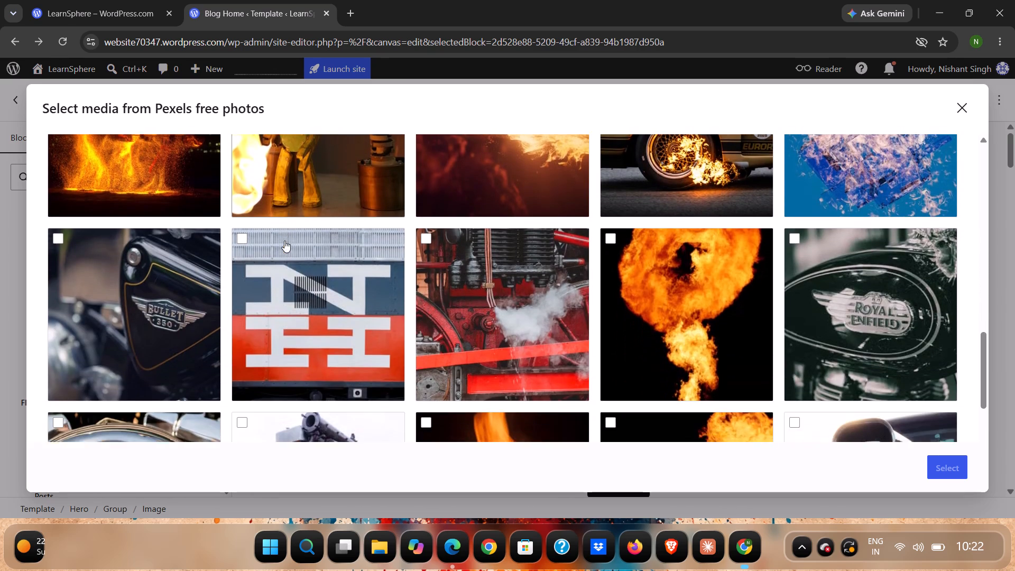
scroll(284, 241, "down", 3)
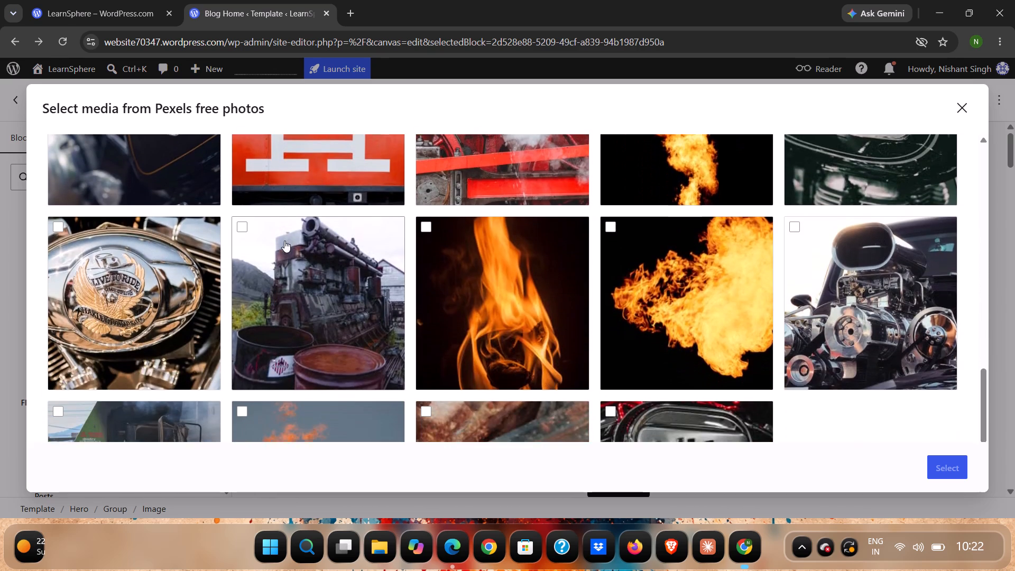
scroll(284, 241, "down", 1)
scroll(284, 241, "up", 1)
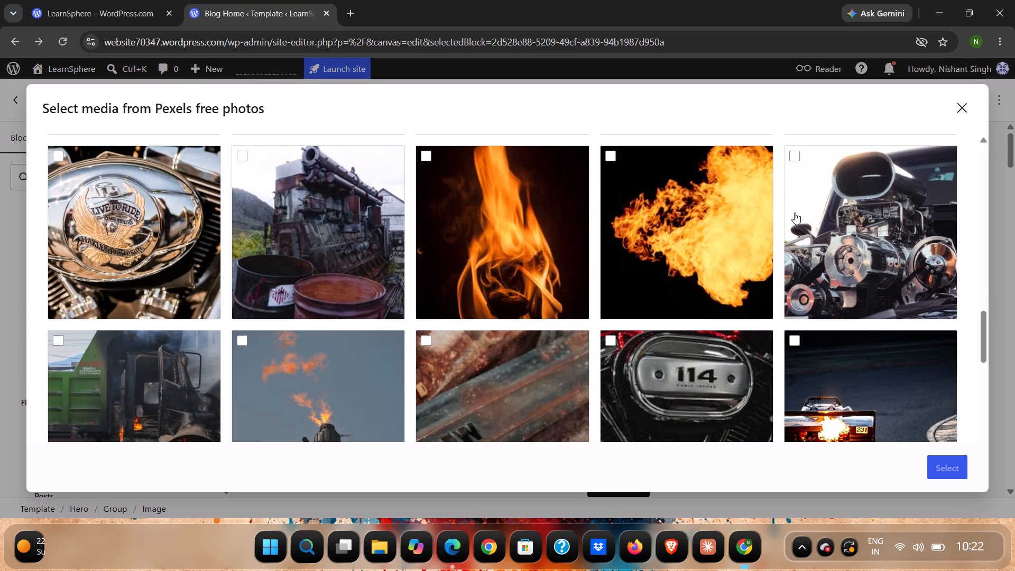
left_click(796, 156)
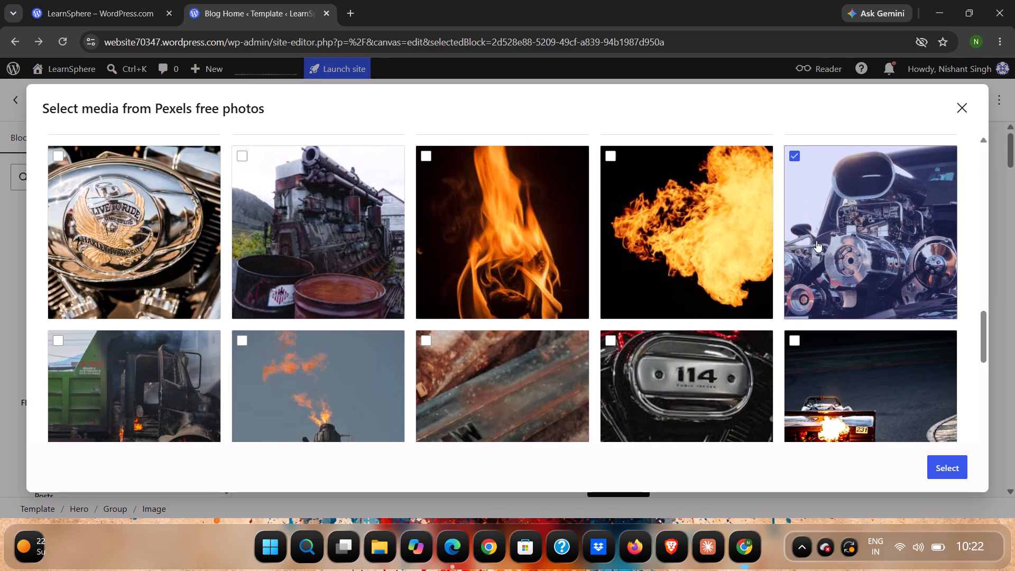
Choose the gold KNOLLI race car photo with the flaming wheel instead and insert it into the image block below the hero heading.
scroll(829, 262, "down", 3)
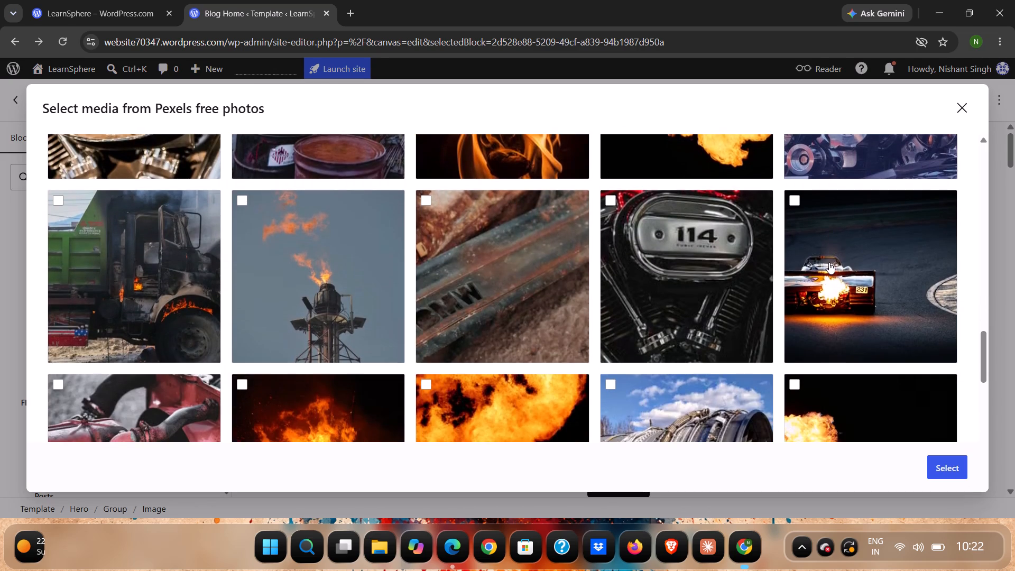
scroll(829, 262, "down", 1)
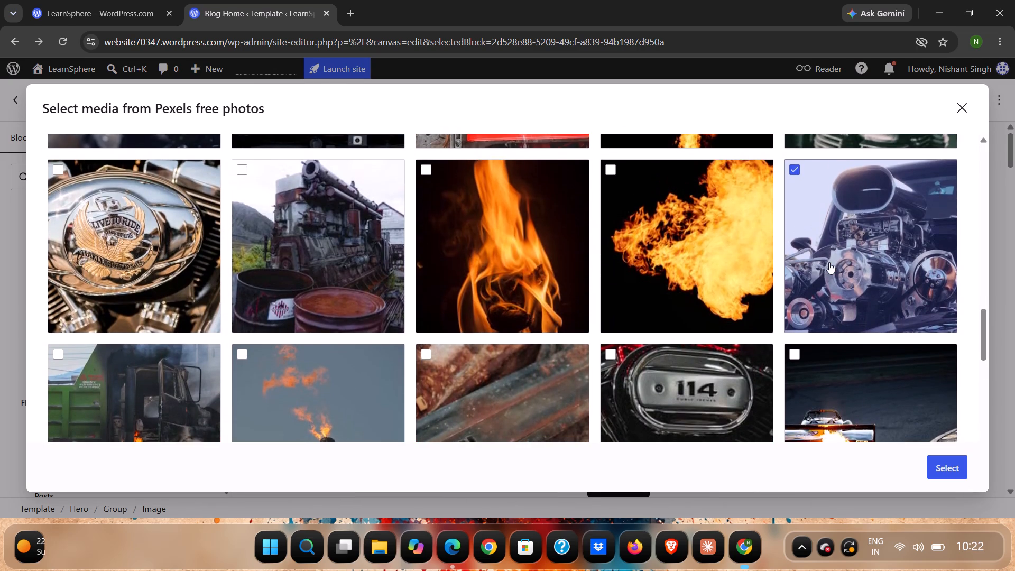
scroll(829, 262, "down", 1)
scroll(829, 262, "up", 1)
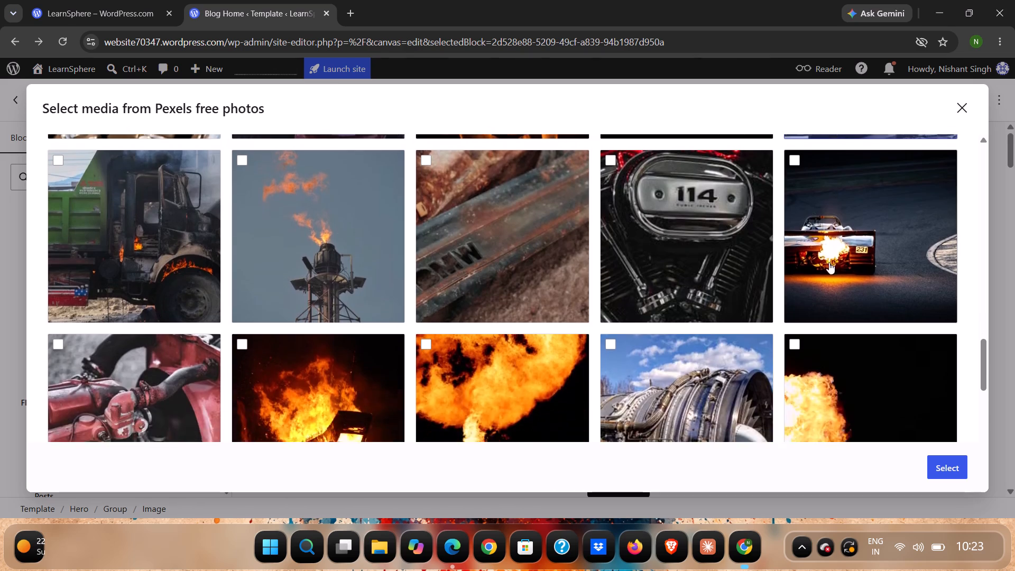
scroll(829, 262, "up", 2)
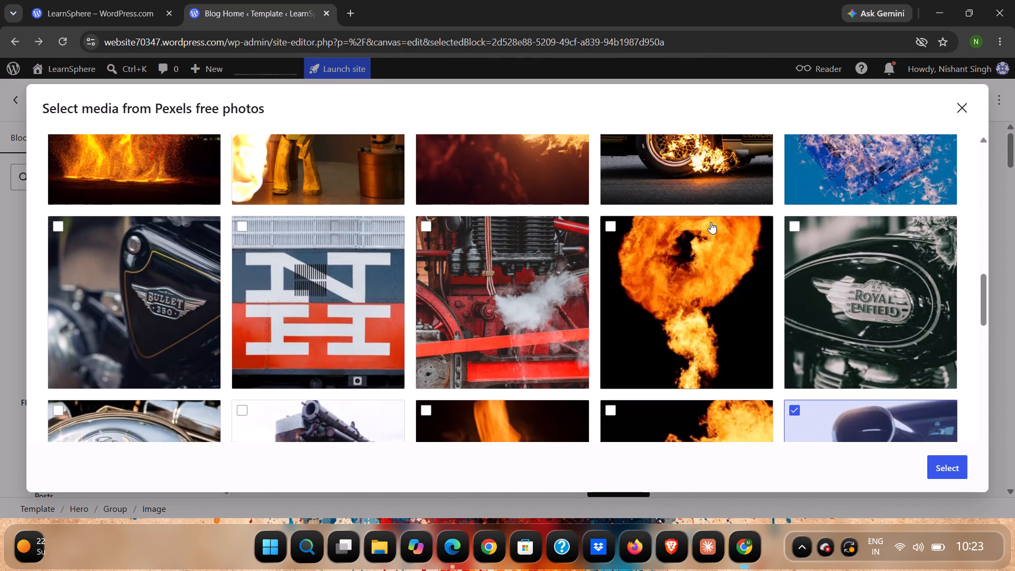
scroll(710, 222, "up", 4)
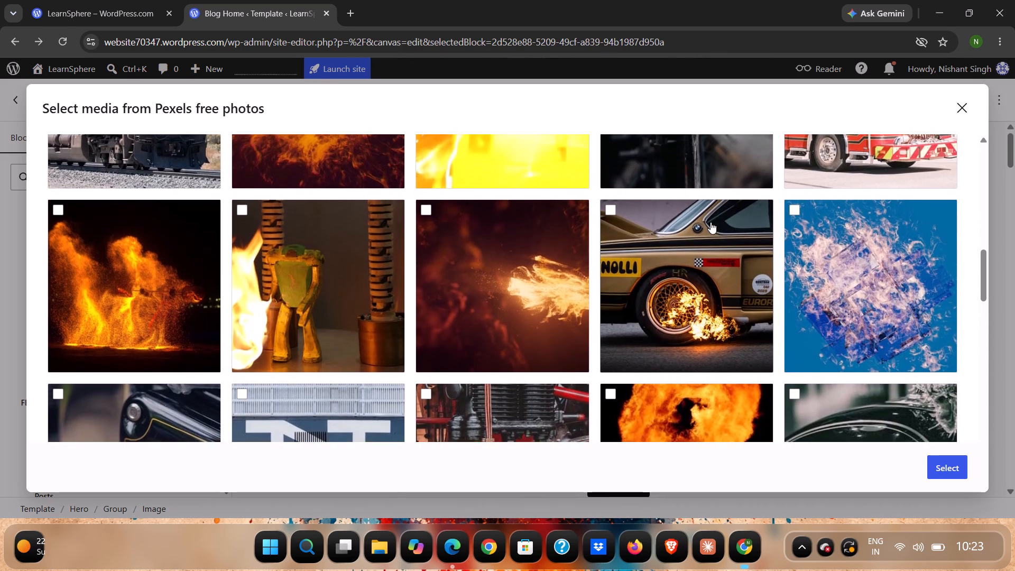
scroll(710, 222, "up", 1)
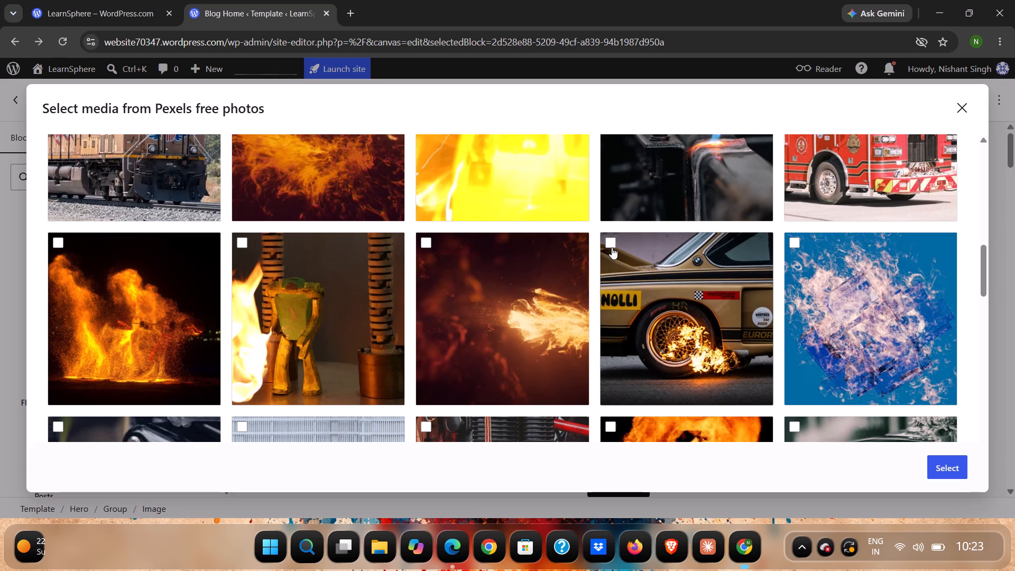
left_click(612, 247)
left_click(943, 464)
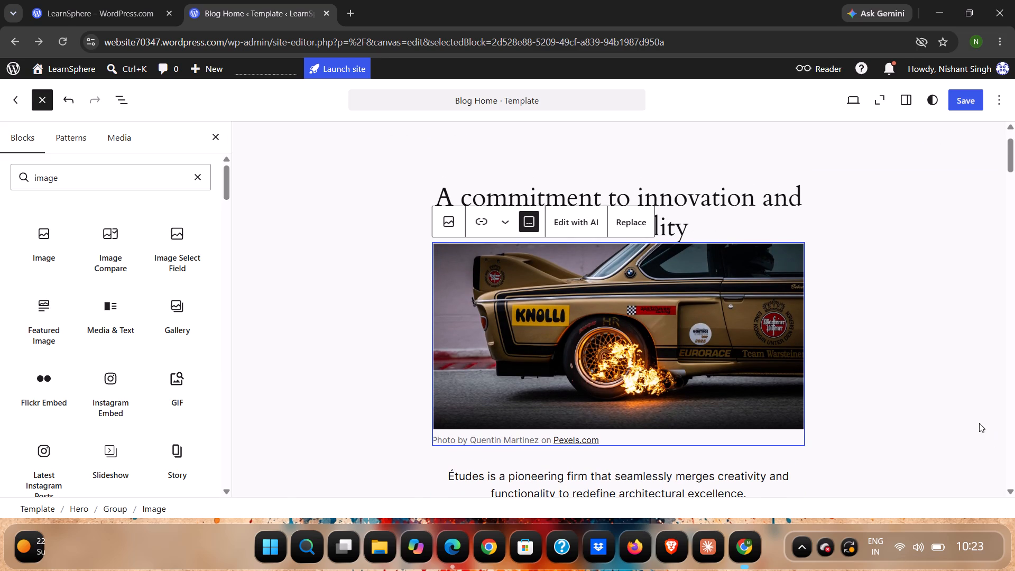
Delete the entire photo credit caption under the gold race car image.
left_click(606, 439)
key("BackSpace")
key("BackSpace")
key("BackSpace")
key("BackSpace")
key("BackSpace")
key("BackSpace")
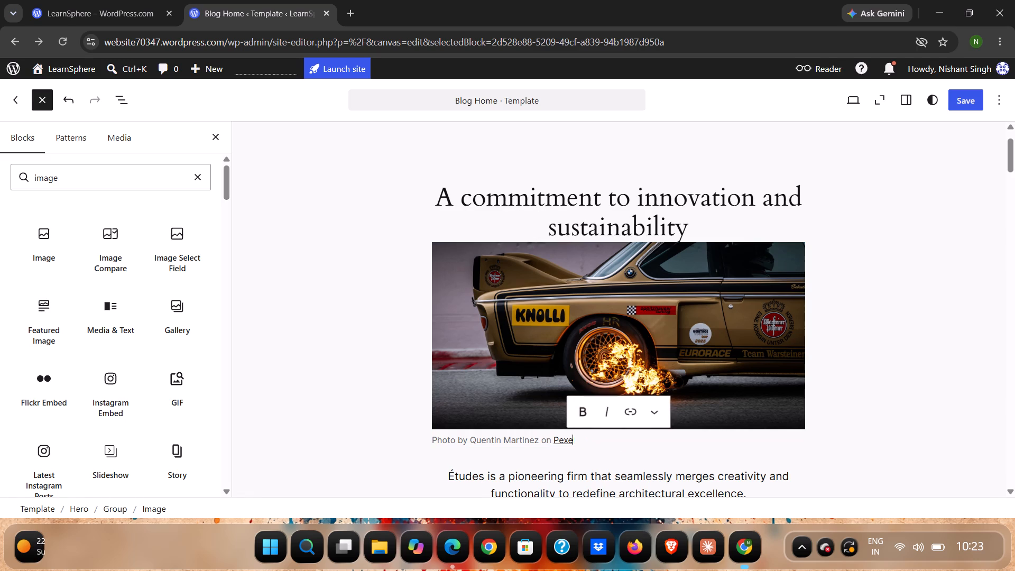
key("BackSpace")
key("BackSpace")
key("BackSpace")
key("BackSpace")
key("BackSpace")
key("BackSpace")
key("BackSpace")
key("BackSpace")
key("BackSpace")
key("BackSpace")
key("BackSpace")
key("BackSpace")
key("BackSpace")
key("BackSpace")
key("BackSpace")
key("BackSpace")
key("BackSpace")
key("BackSpace")
key("BackSpace")
key("BackSpace")
key("BackSpace")
key("BackSpace")
key("BackSpace")
key("BackSpace")
key("BackSpace")
key("BackSpace")
key("BackSpace")
key("BackSpace")
key("BackSpace")
Delete the entire photo credit caption under the red Bugatti hero image.
scroll(606, 439, "down", 2)
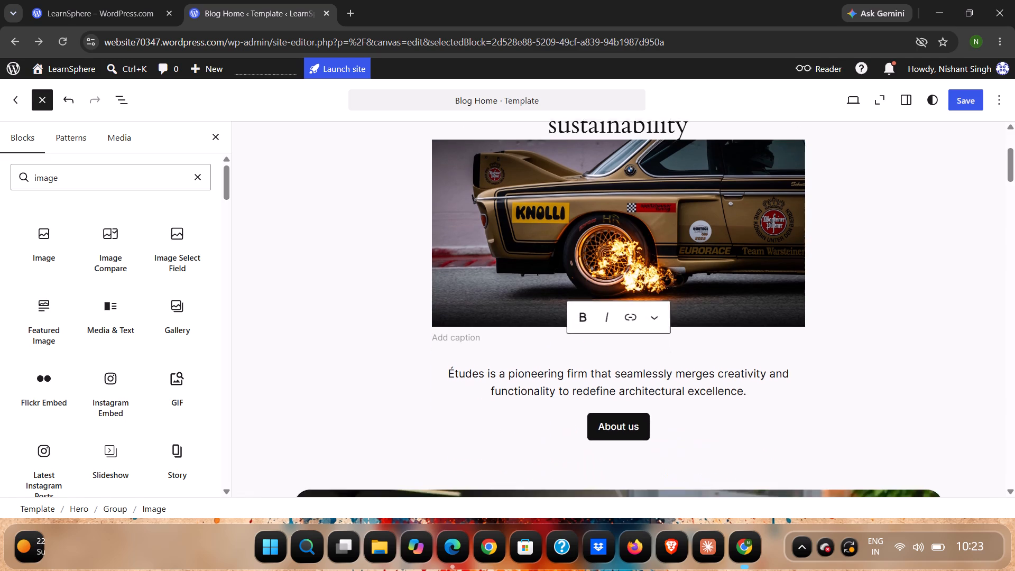
scroll(606, 439, "down", 5)
scroll(606, 439, "up", 1)
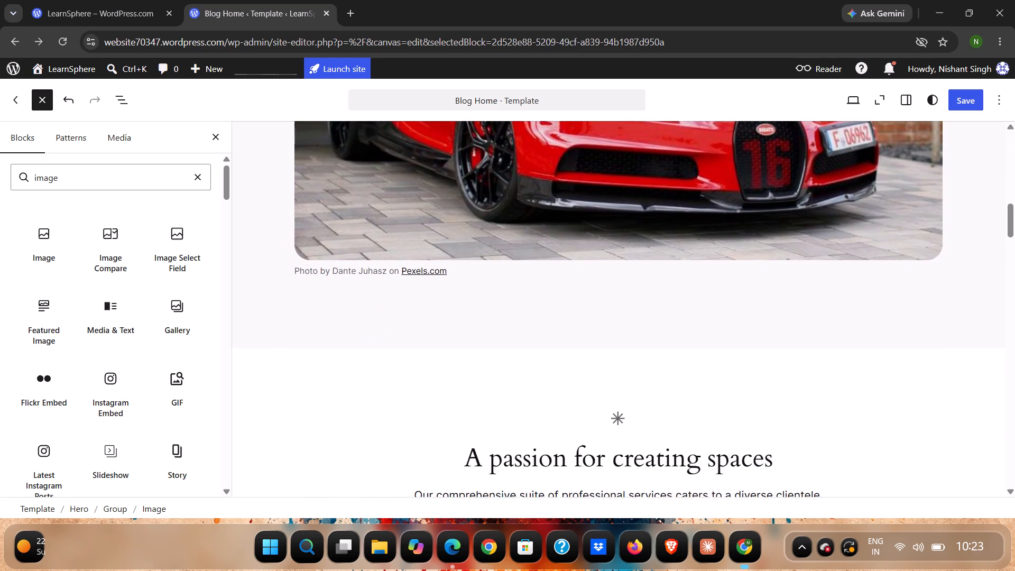
scroll(606, 439, "up", 1)
left_click(457, 301)
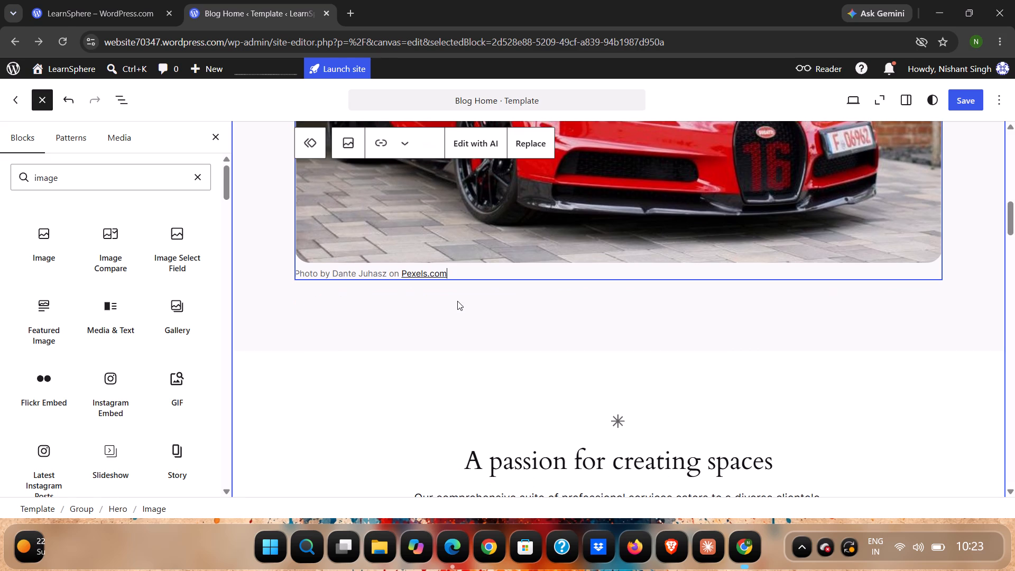
key("BackSpace")
key("BackSpace")
key("BackSpace")
key("BackSpace")
key("BackSpace")
key("BackSpace")
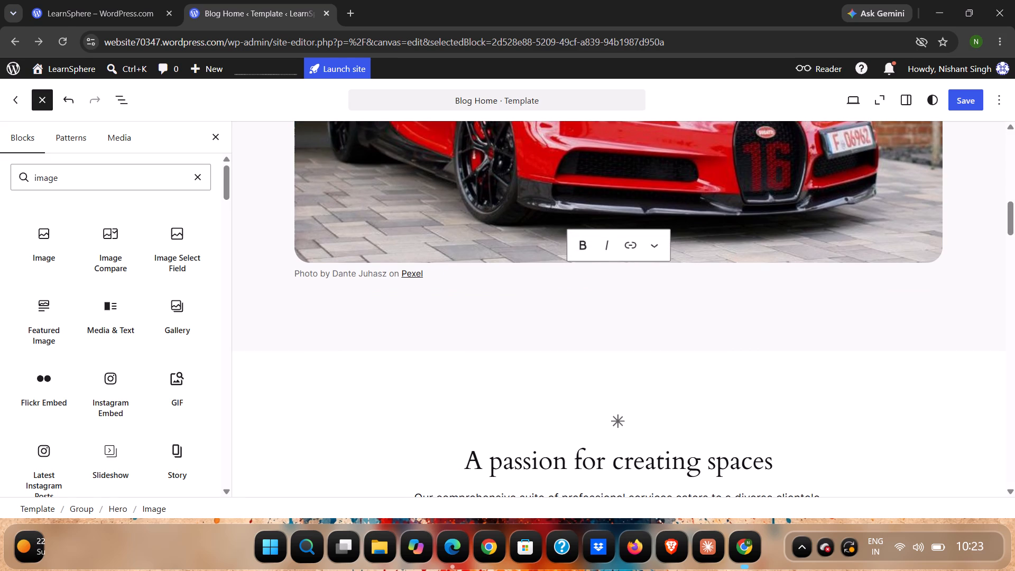
key("BackSpace")
key("BackSpace")
key("BackSpace")
key("BackSpace")
key("BackSpace")
key("BackSpace")
key("BackSpace")
key("BackSpace")
key("BackSpace")
key("BackSpace")
key("BackSpace")
key("BackSpace")
key("BackSpace")
key("BackSpace")
key("BackSpace")
key("BackSpace")
key("BackSpace")
key("BackSpace")
key("BackSpace")
key("BackSpace")
key("BackSpace")
key("BackSpace")
key("BackSpace")
key("BackSpace")
key("BackSpace")
key("BackSpace")
key("BackSpace")
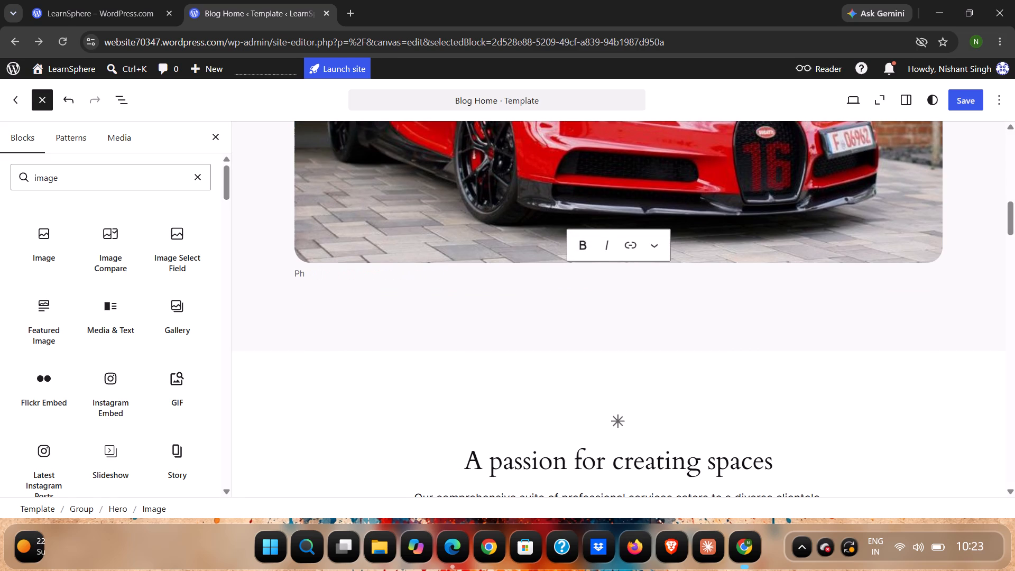
key("BackSpace")
key("BackSpace")
Insert a Media & Text block below the feature grid of the "A passion for creating spaces" section.
scroll(457, 301, "down", 3)
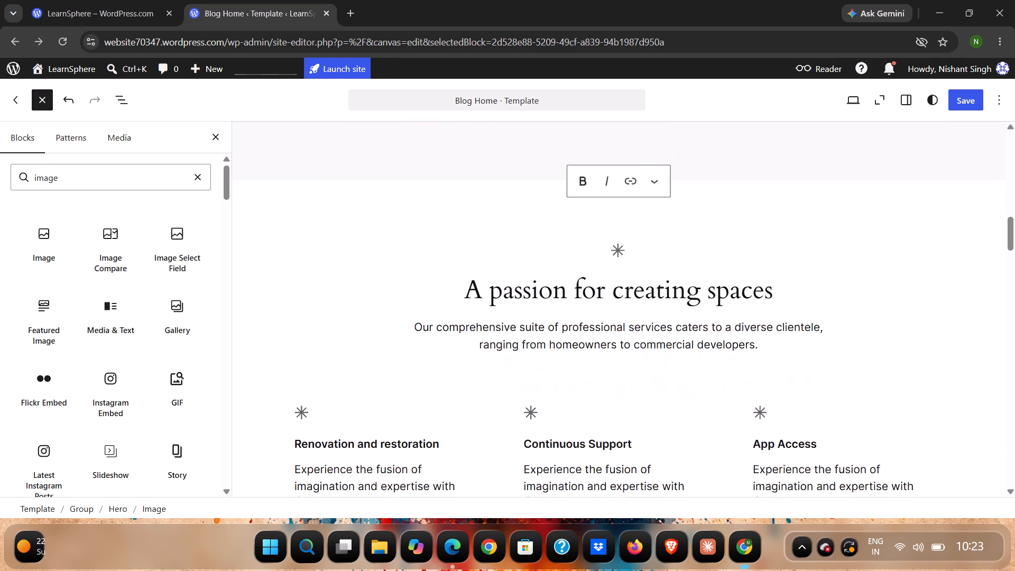
scroll(457, 301, "down", 3)
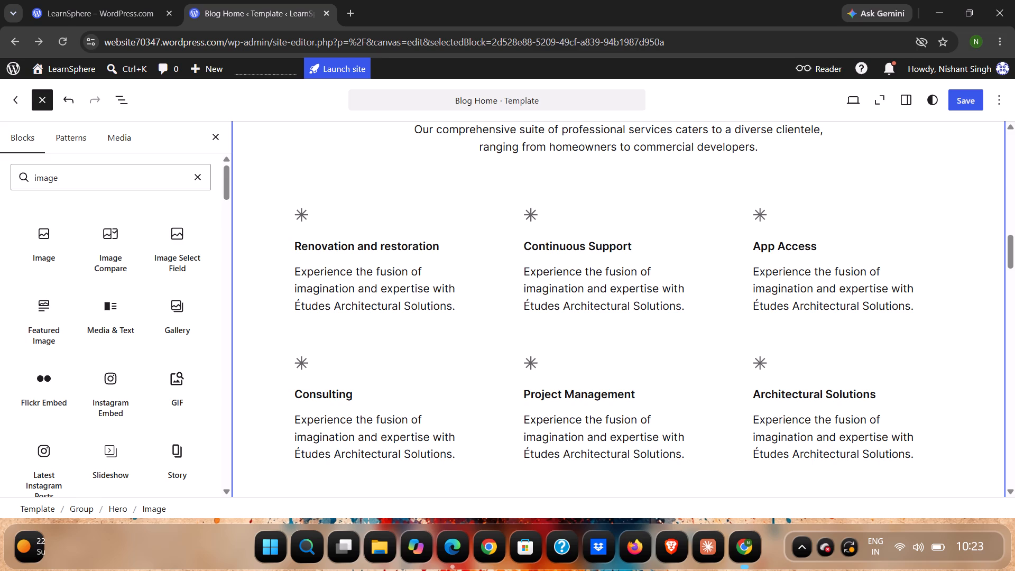
scroll(359, 271, "down", 3)
scroll(359, 271, "up", 1)
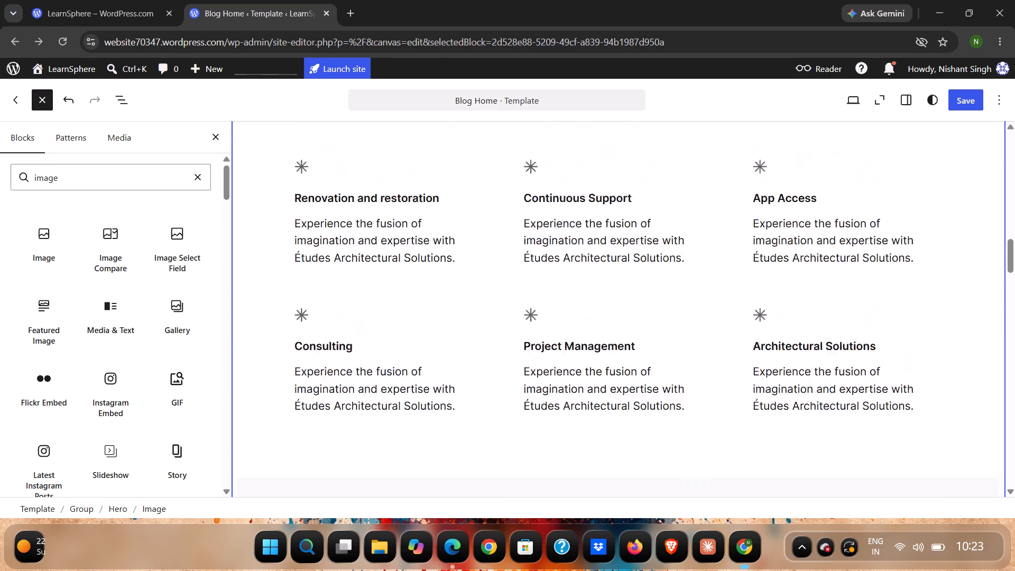
scroll(359, 271, "up", 2)
left_click(338, 312)
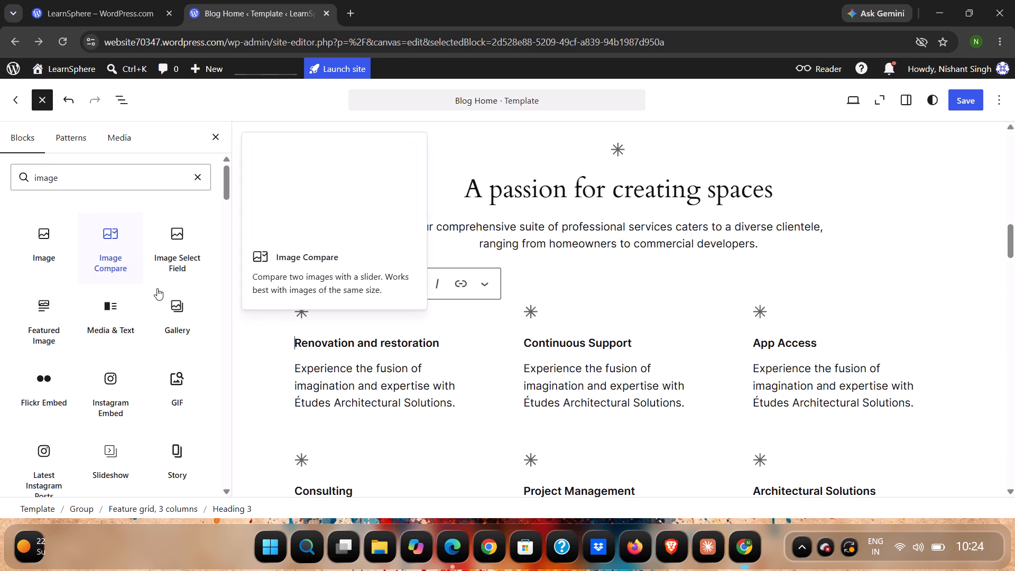
left_click(107, 308)
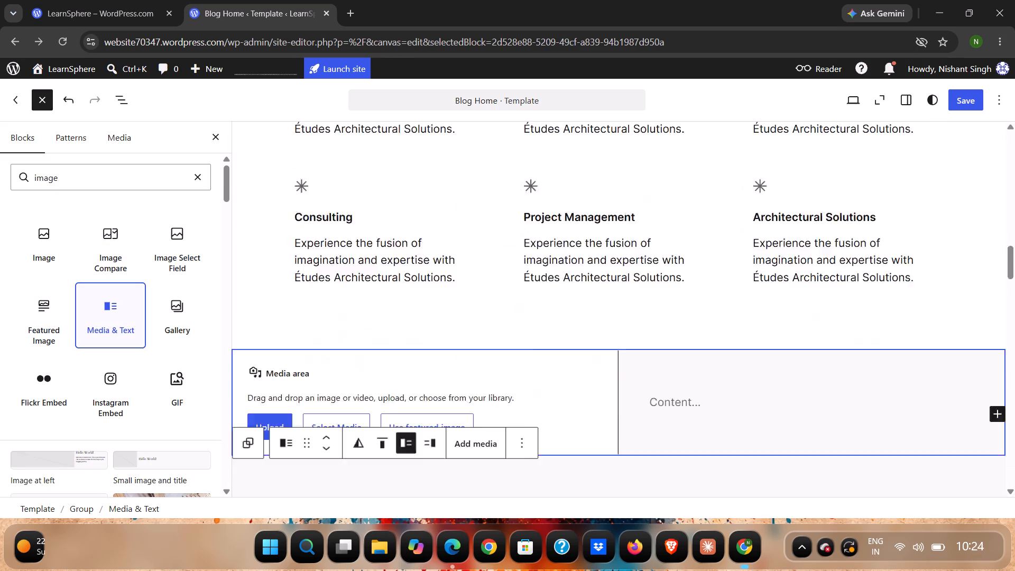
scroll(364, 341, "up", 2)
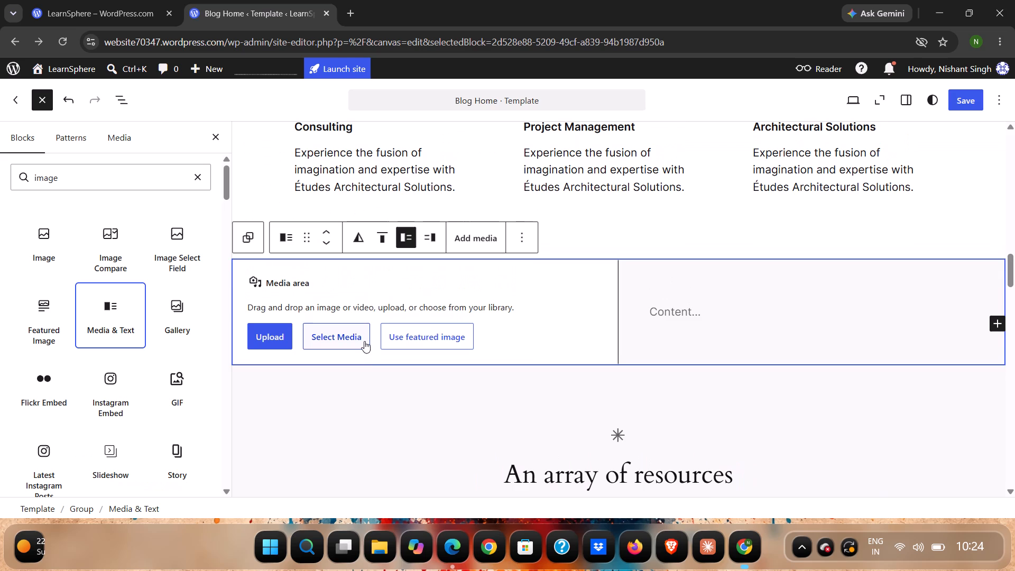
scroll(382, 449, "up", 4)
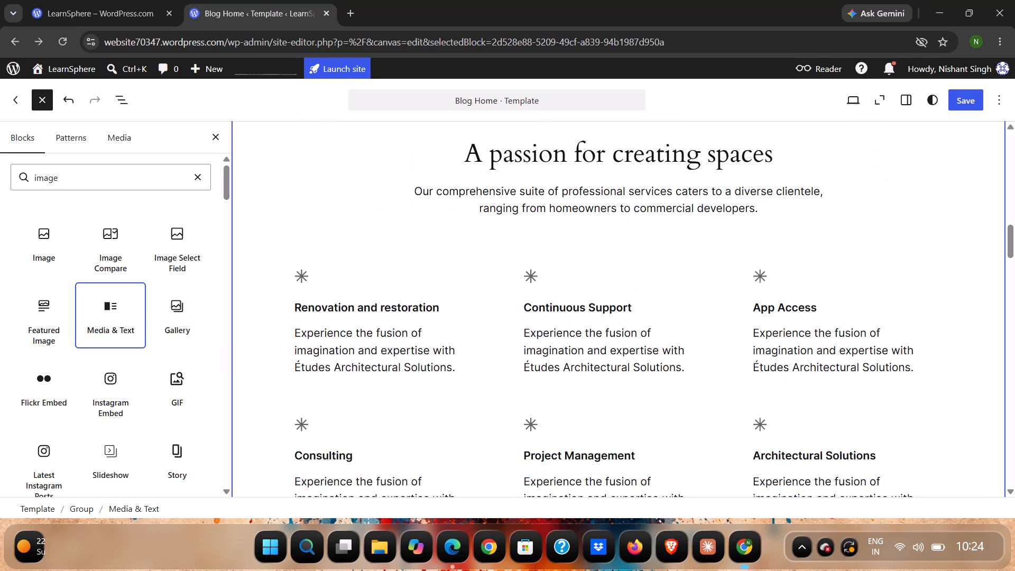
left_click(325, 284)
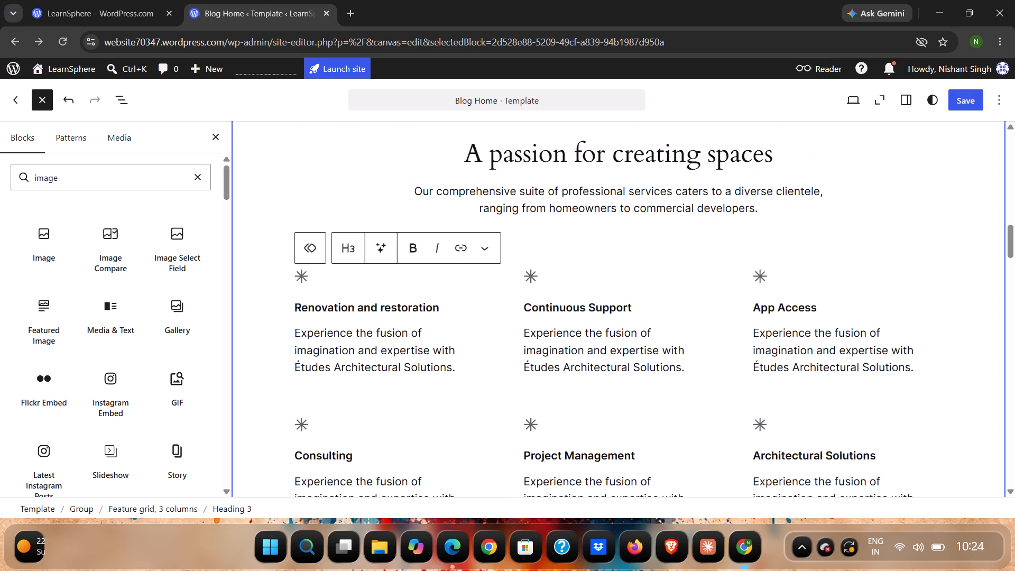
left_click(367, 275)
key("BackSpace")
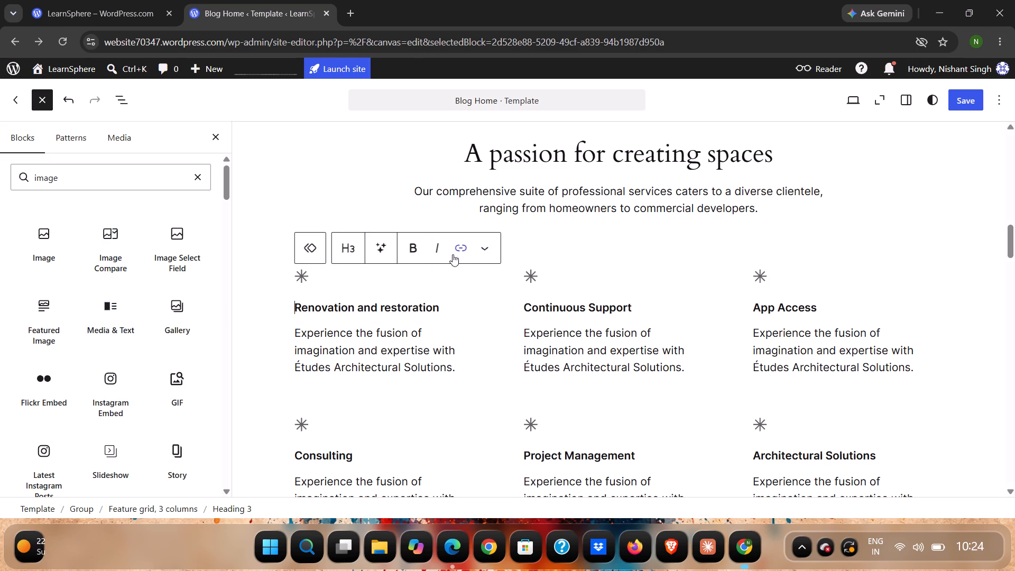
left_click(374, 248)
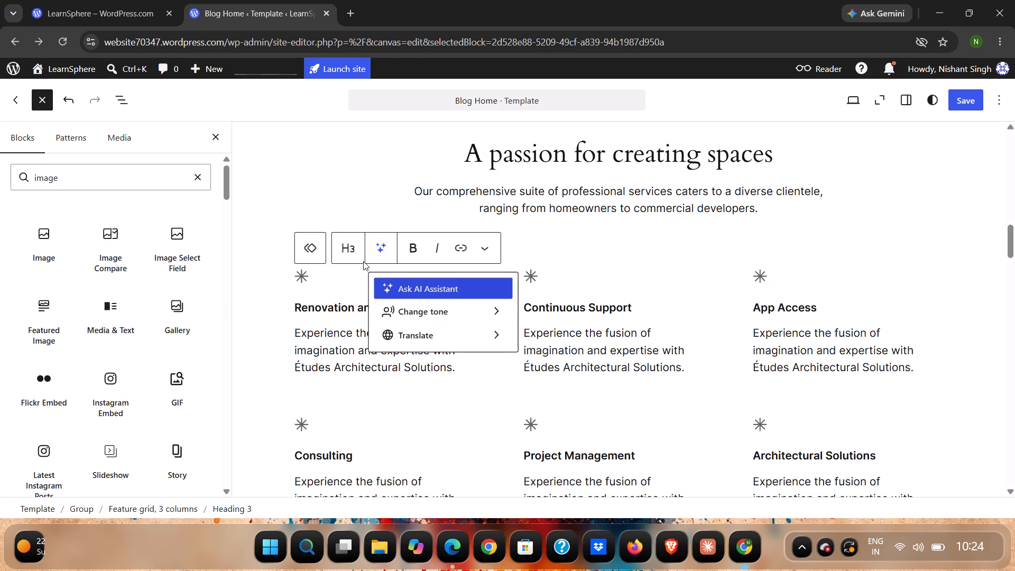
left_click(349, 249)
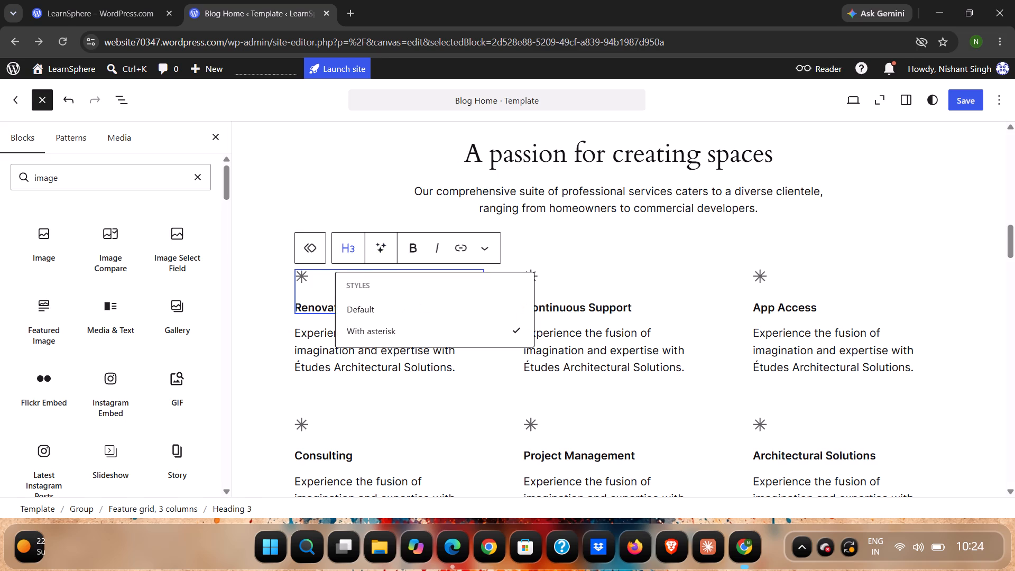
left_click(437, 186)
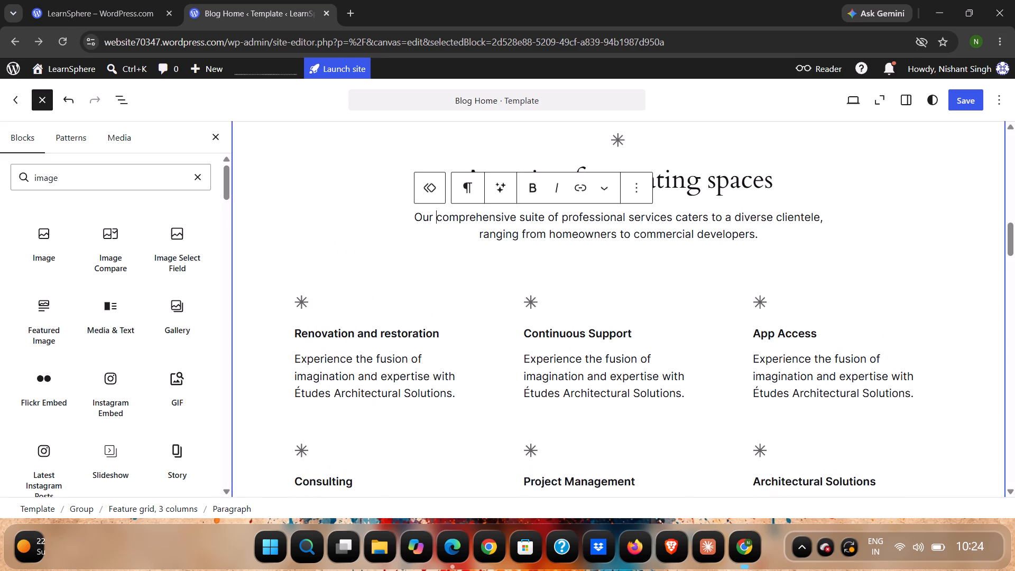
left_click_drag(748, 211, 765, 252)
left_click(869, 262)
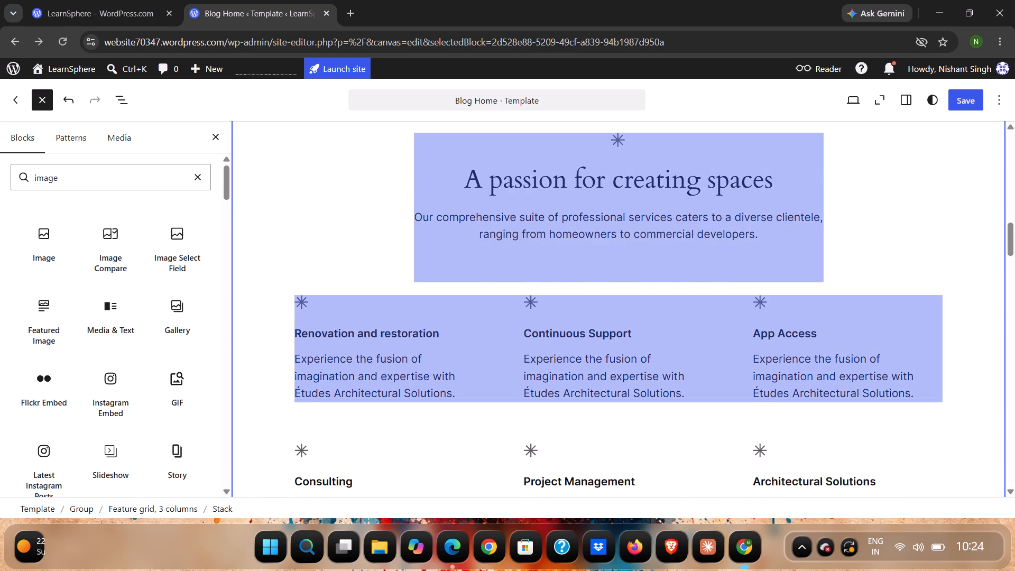
Add an empty paragraph below the "A passion for creating spaces" intro text and try to insert a Media & Text block there.
left_click(779, 241)
key("Return")
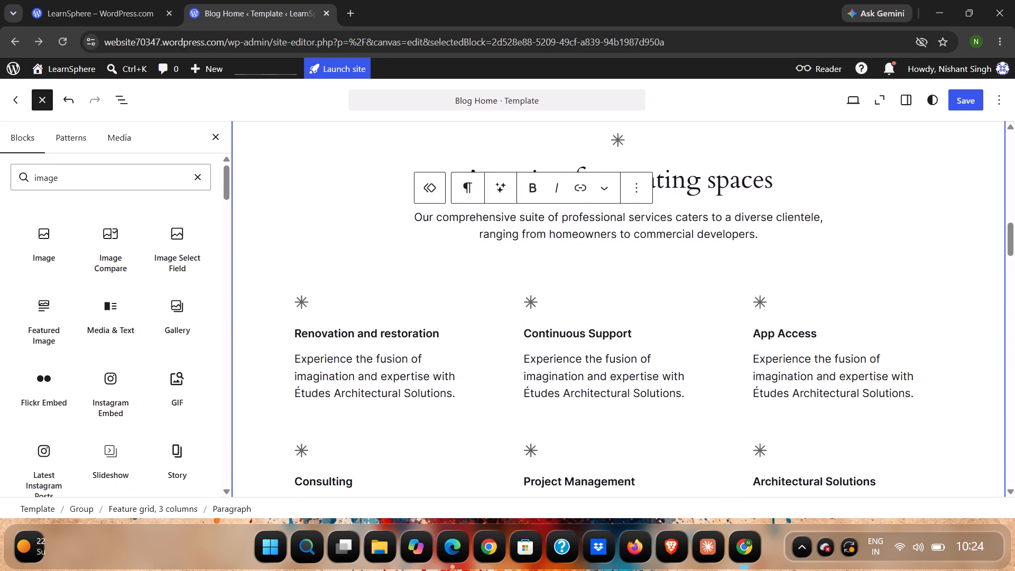
left_click(116, 310)
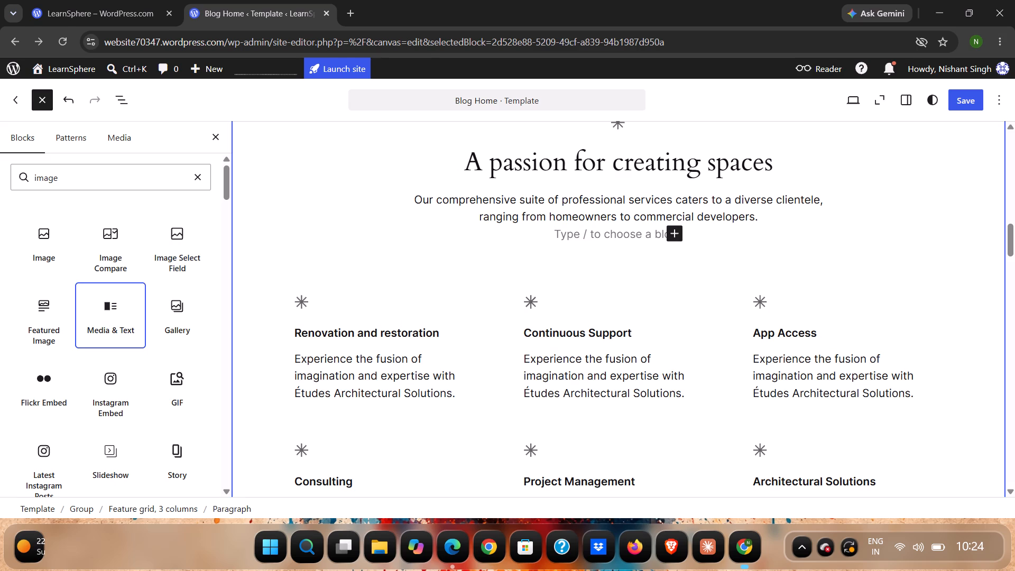
left_click(625, 240)
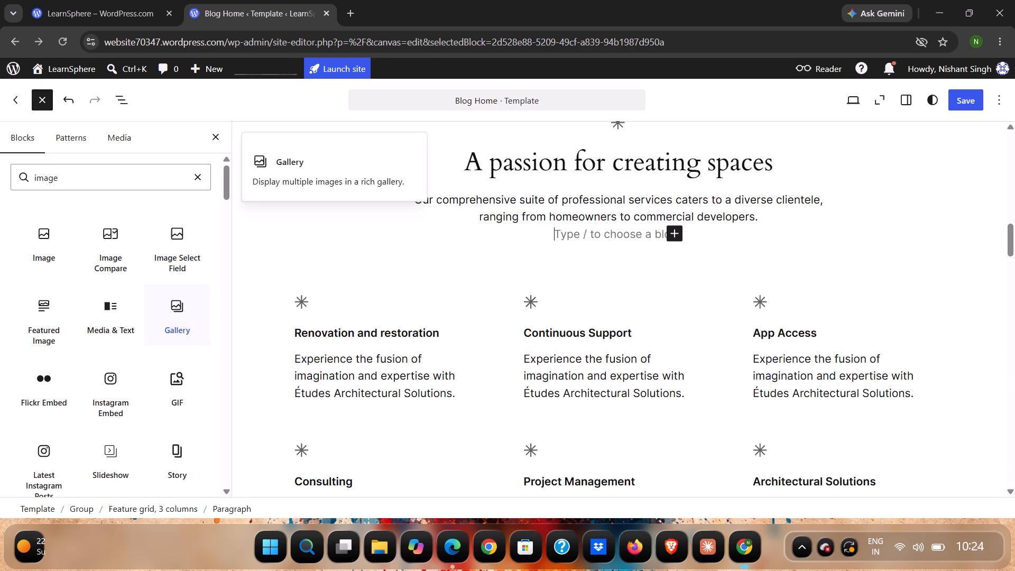
left_click(124, 315)
Review the template's layout from the footer and hero images to the "A passion for creating spaces" feature grid.
scroll(455, 336, "down", 3)
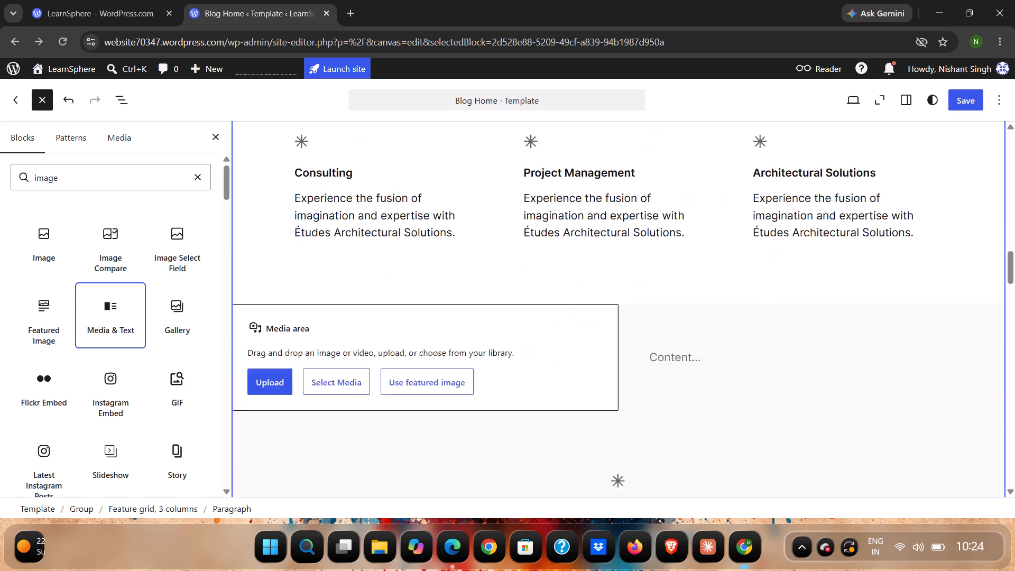
scroll(455, 336, "down", 12)
scroll(455, 336, "up", 1)
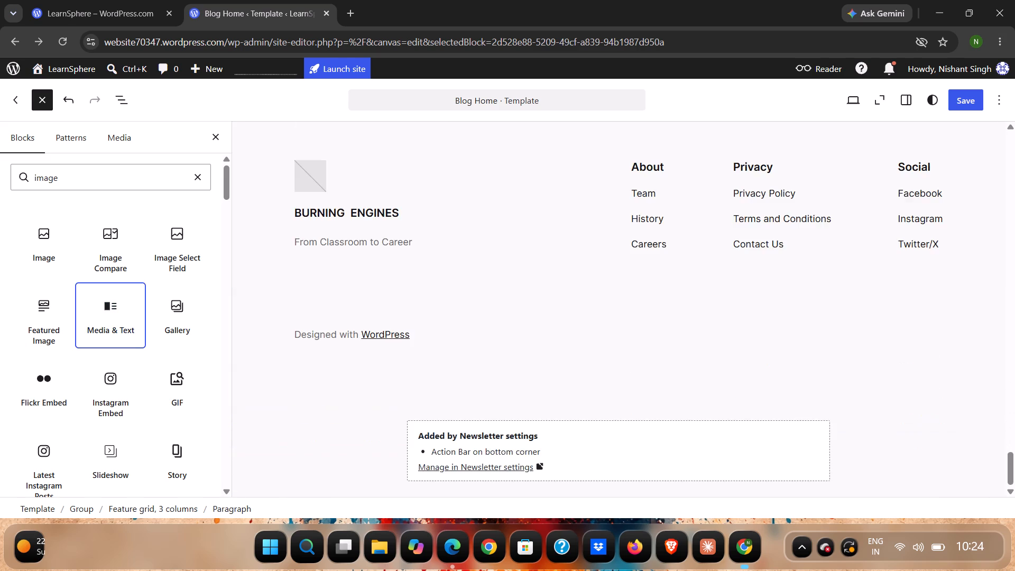
scroll(455, 336, "up", 6)
scroll(455, 324, "down", 1)
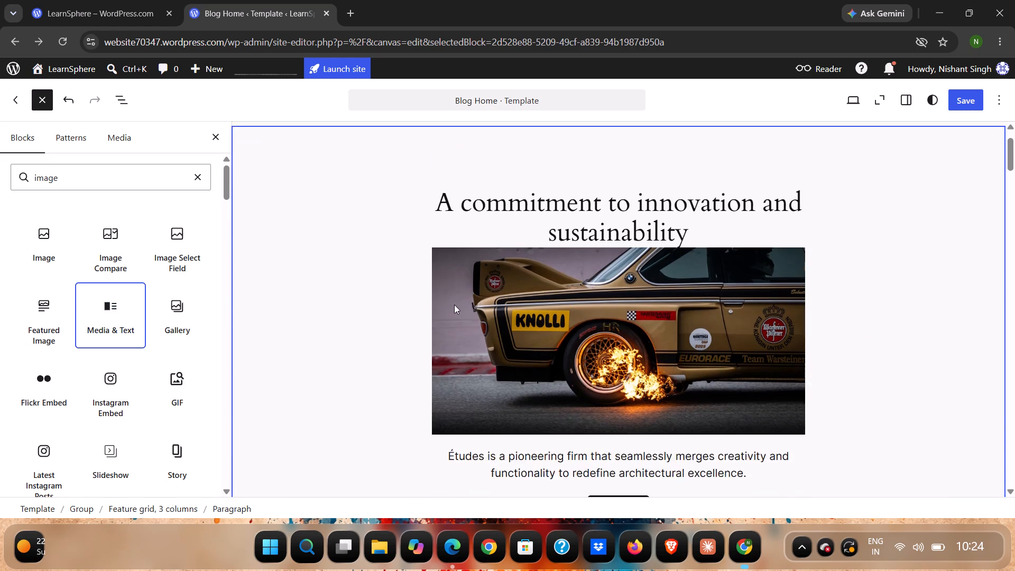
scroll(454, 305, "down", 2)
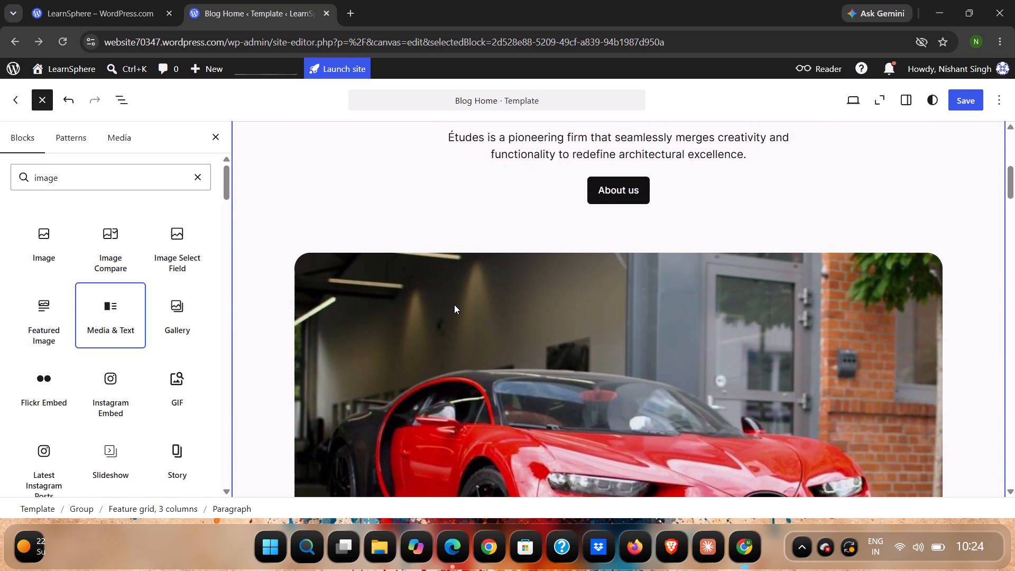
scroll(454, 305, "down", 1)
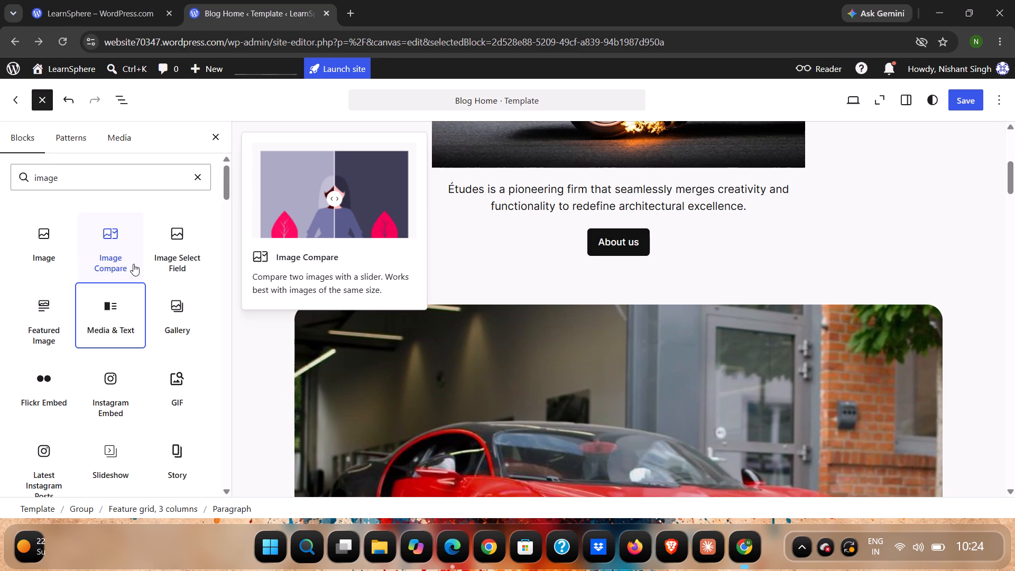
scroll(133, 264, "up", 1)
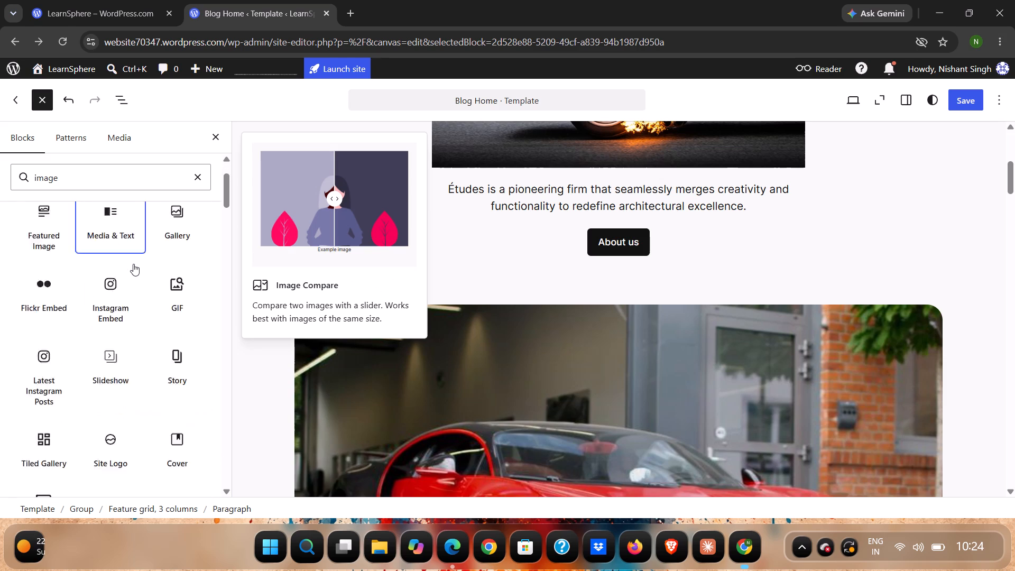
scroll(133, 264, "up", 1)
left_click(452, 265)
scroll(452, 265, "down", 4)
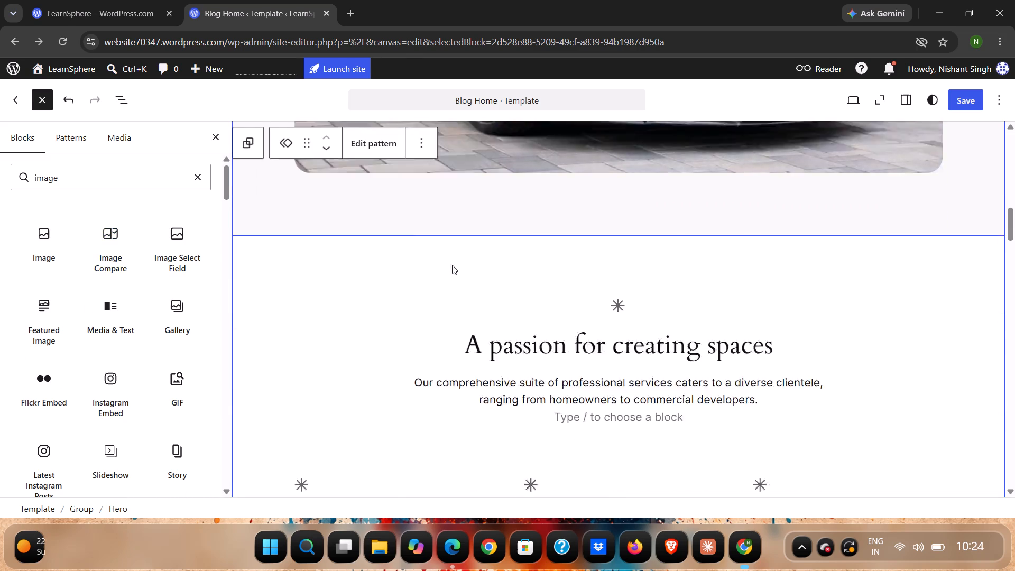
scroll(452, 265, "down", 3)
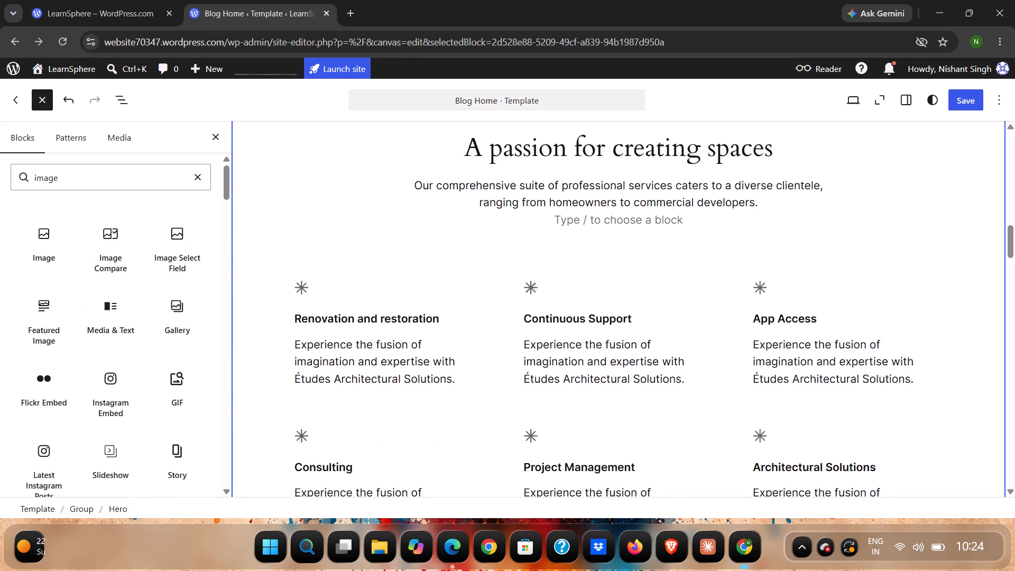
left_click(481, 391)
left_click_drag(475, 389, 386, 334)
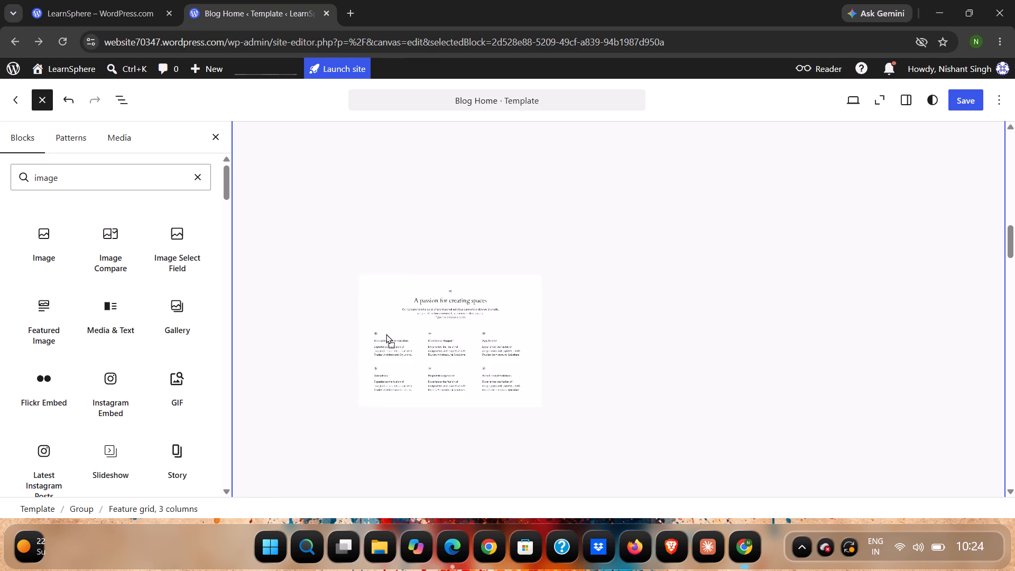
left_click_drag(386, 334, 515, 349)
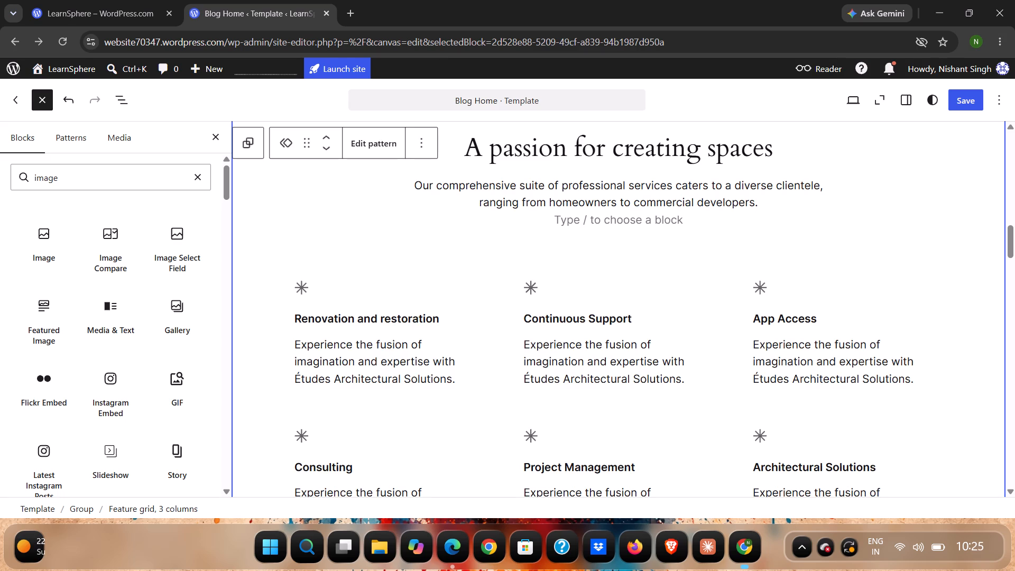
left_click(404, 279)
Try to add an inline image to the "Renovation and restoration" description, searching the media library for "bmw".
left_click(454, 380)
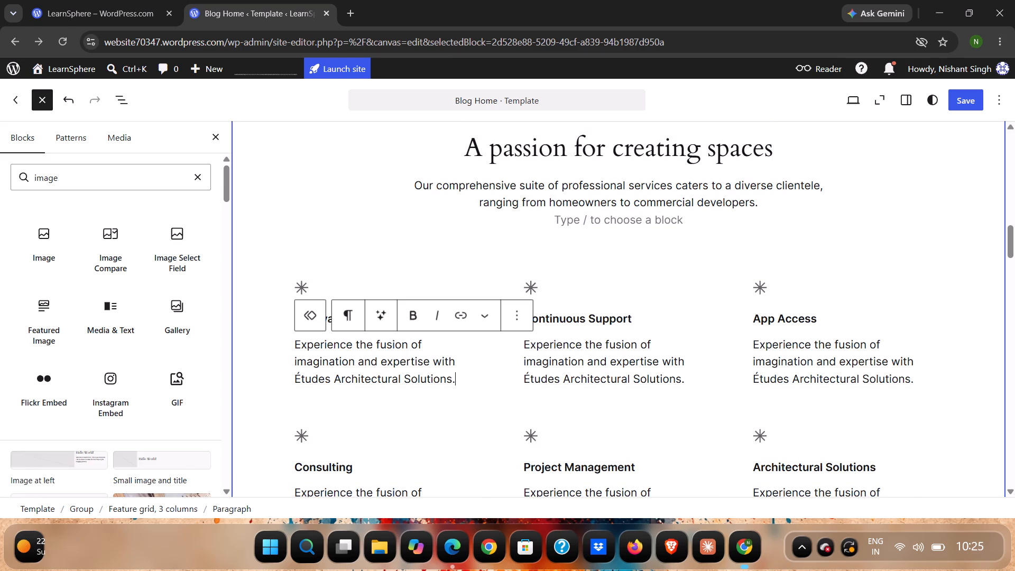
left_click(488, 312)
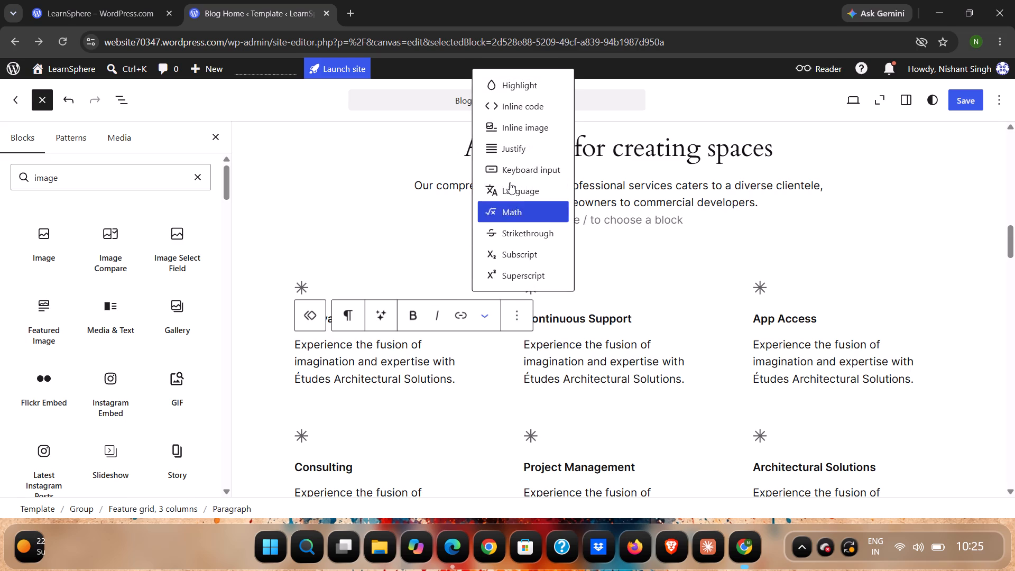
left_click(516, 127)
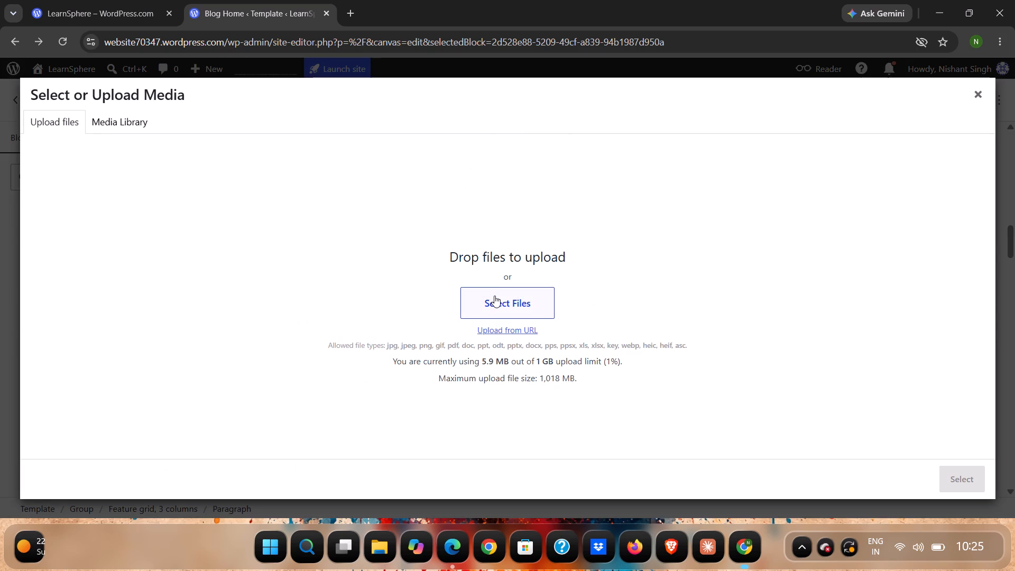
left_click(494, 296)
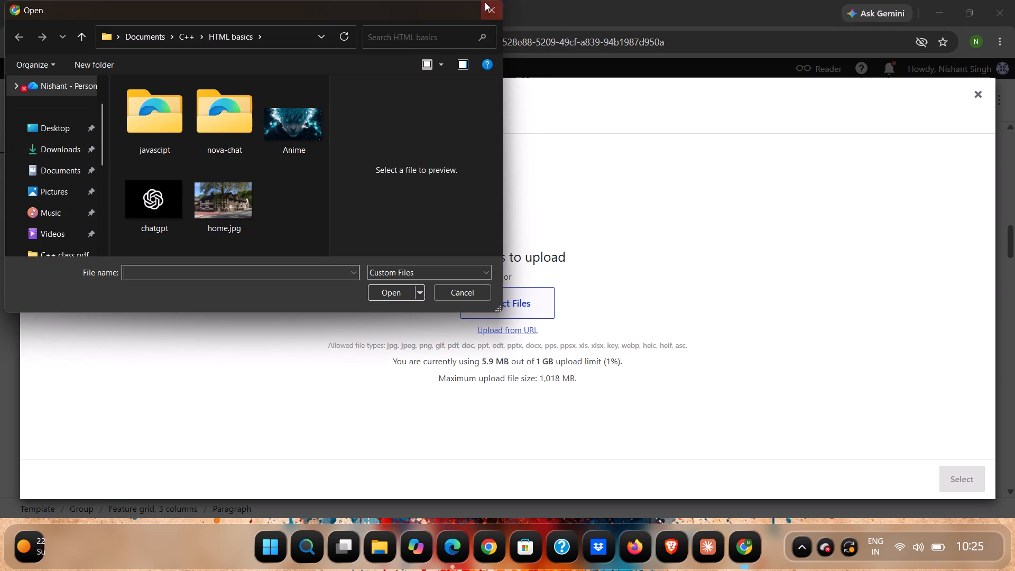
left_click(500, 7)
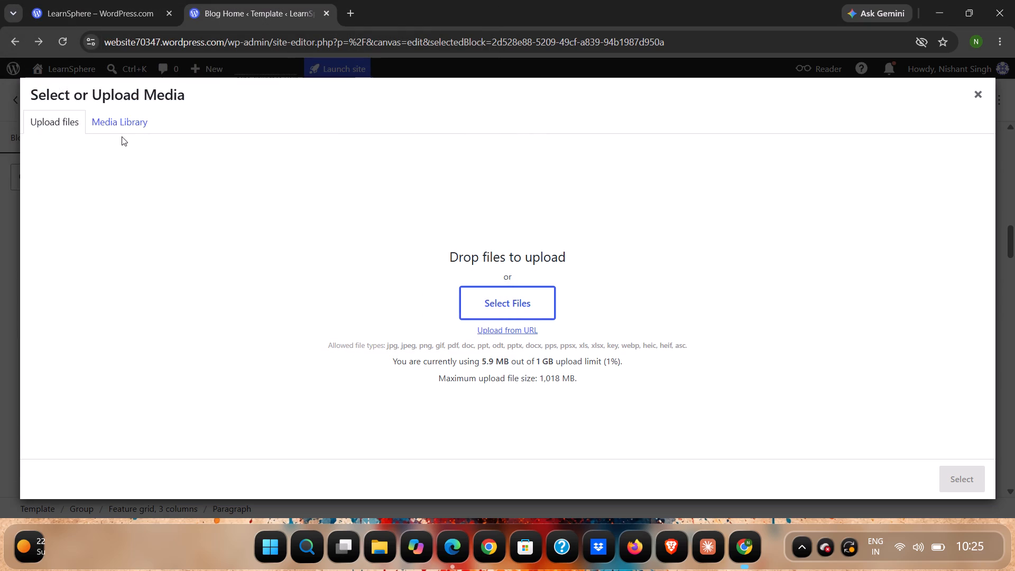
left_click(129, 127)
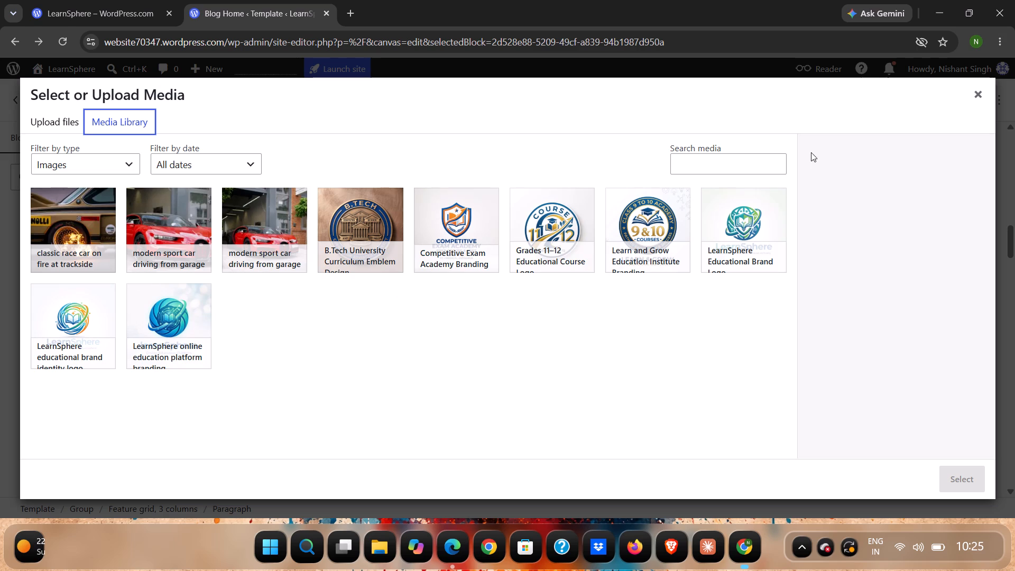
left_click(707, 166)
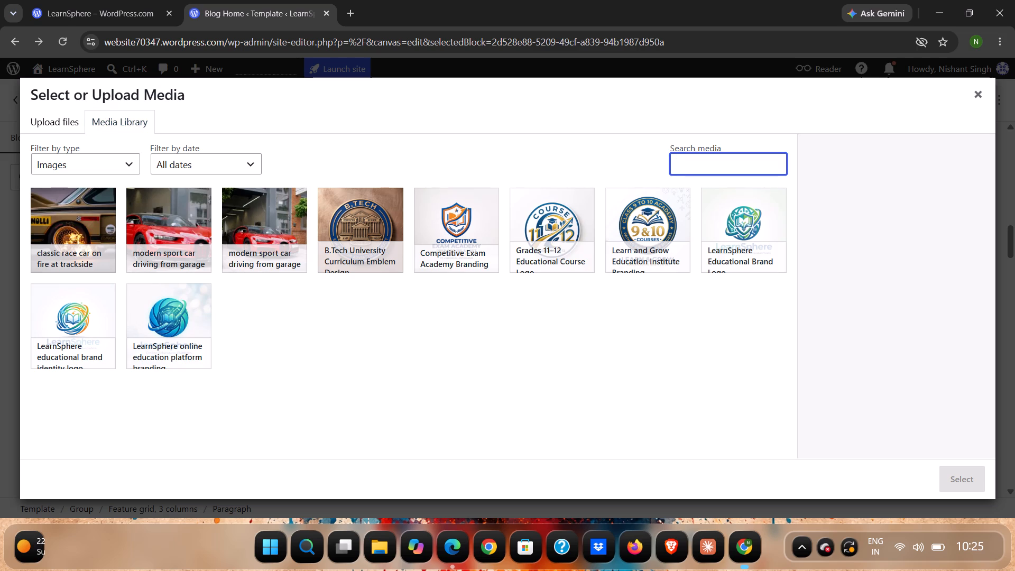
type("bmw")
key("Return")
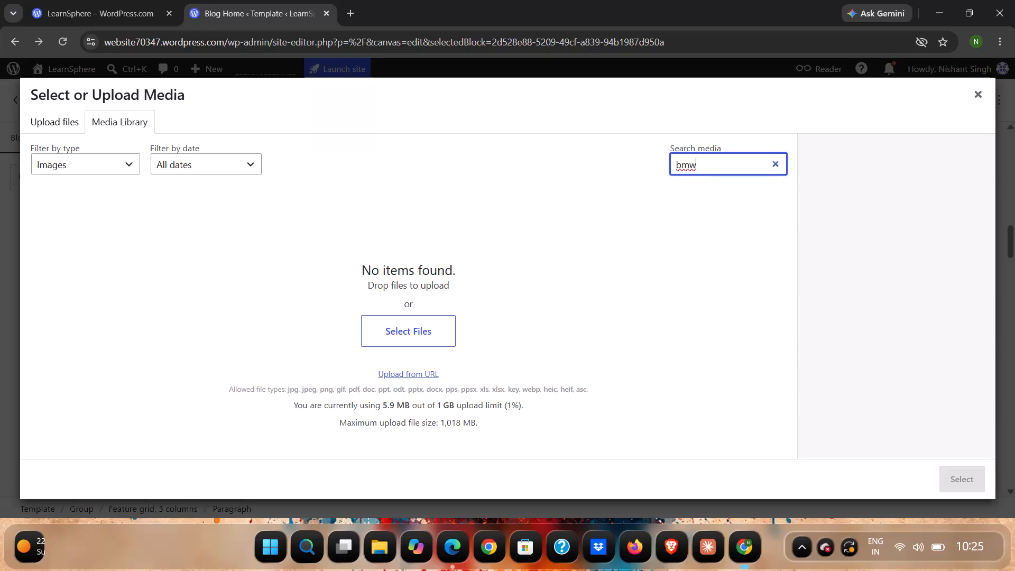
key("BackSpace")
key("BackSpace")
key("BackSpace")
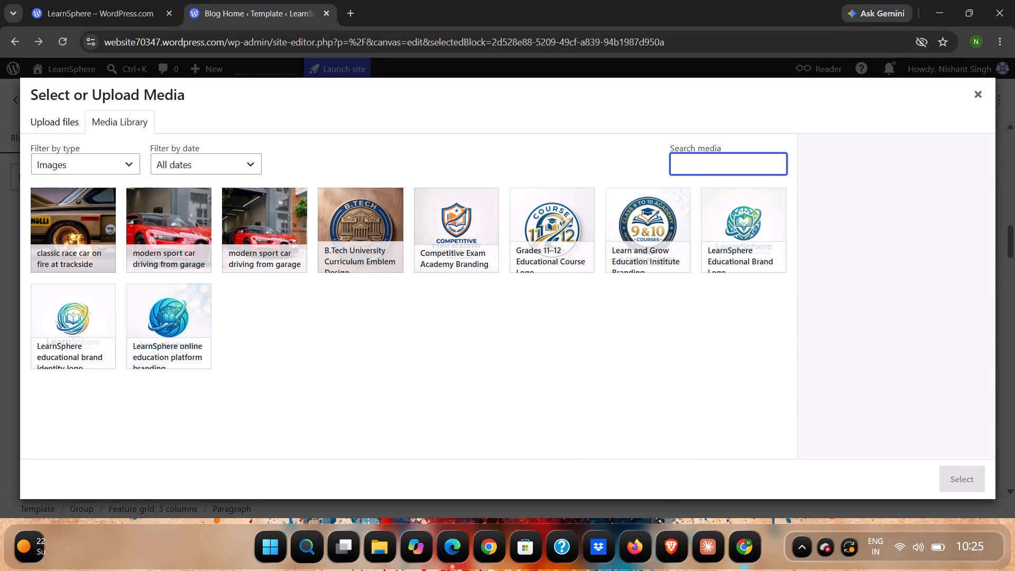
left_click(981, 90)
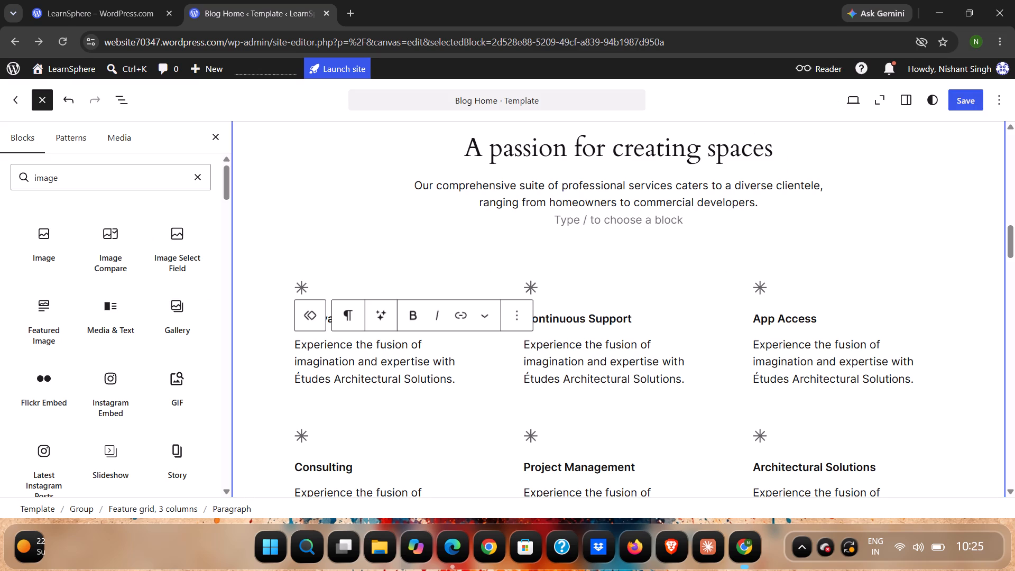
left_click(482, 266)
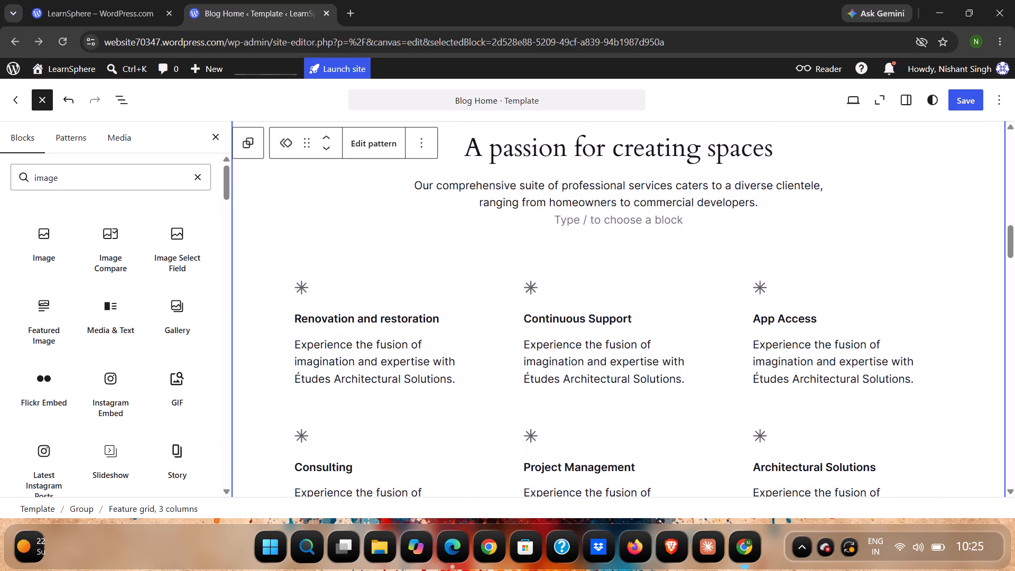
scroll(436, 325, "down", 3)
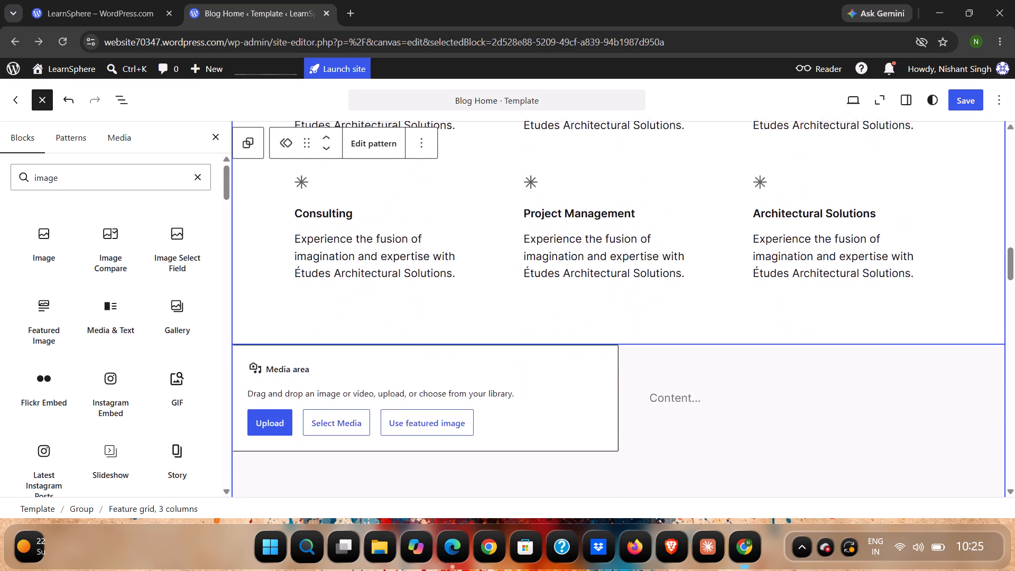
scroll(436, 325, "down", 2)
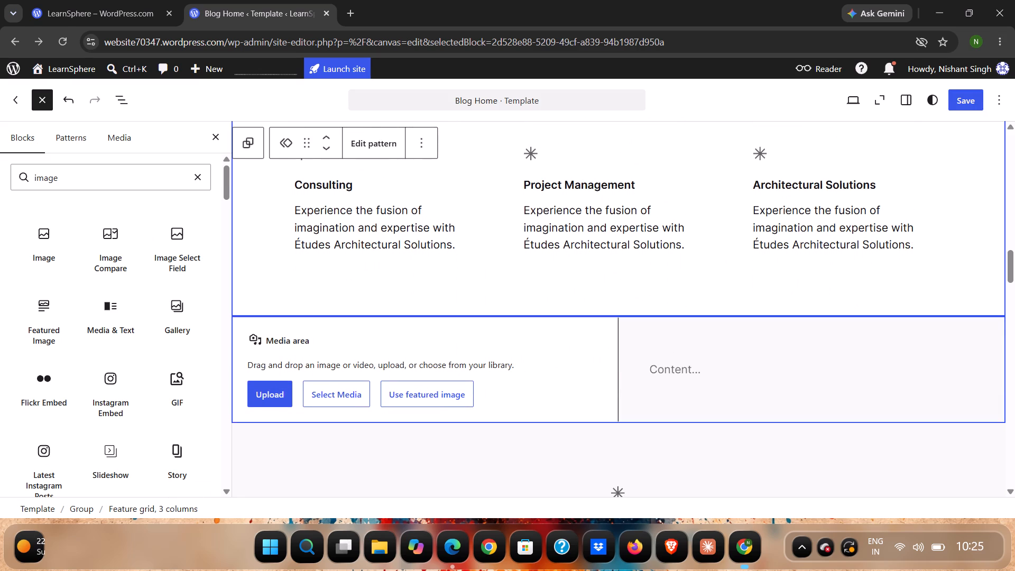
Search Pexels free photos for "bmw m4" to fill the media area of the Media & Text block below the feature grid.
scroll(355, 237, "down", 1)
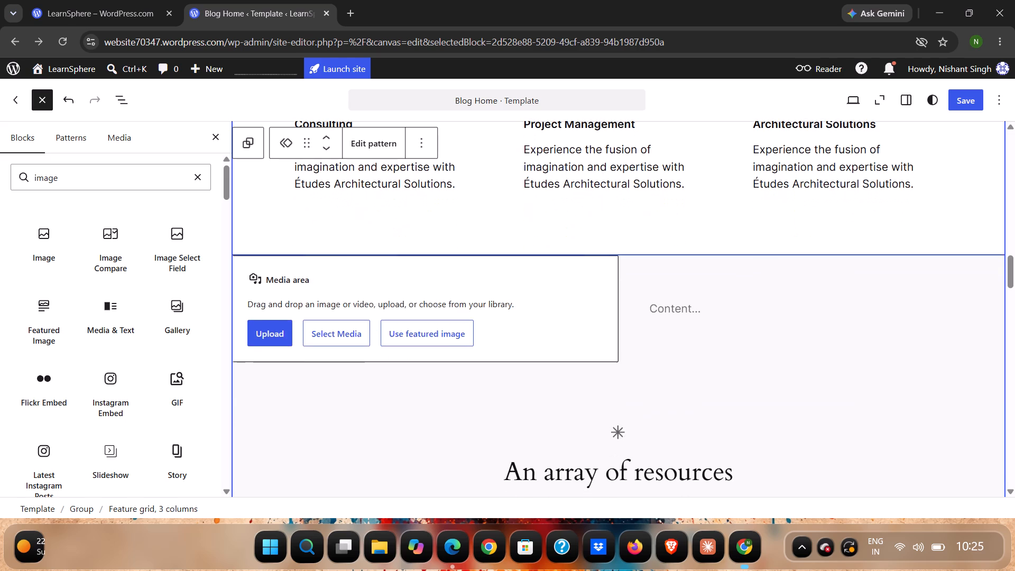
left_click(344, 329)
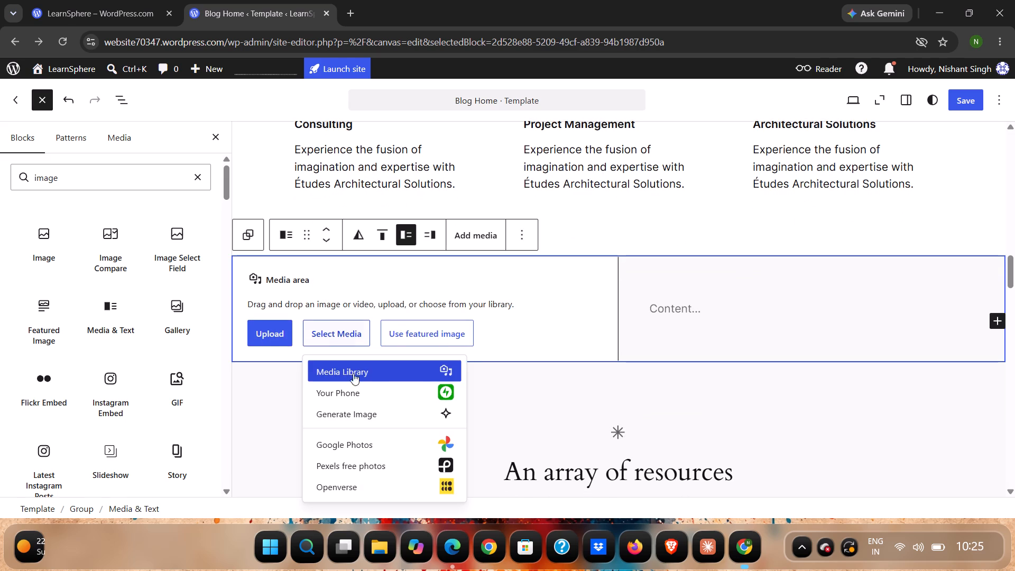
left_click(371, 458)
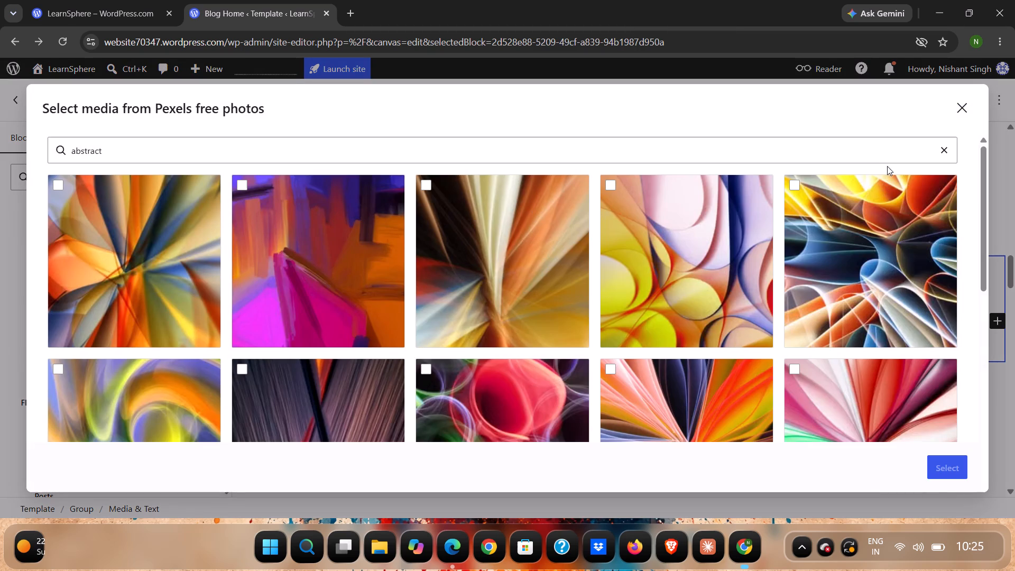
left_click(885, 163)
key("BackSpace")
key("BackSpace")
key("BackSpace")
key("BackSpace")
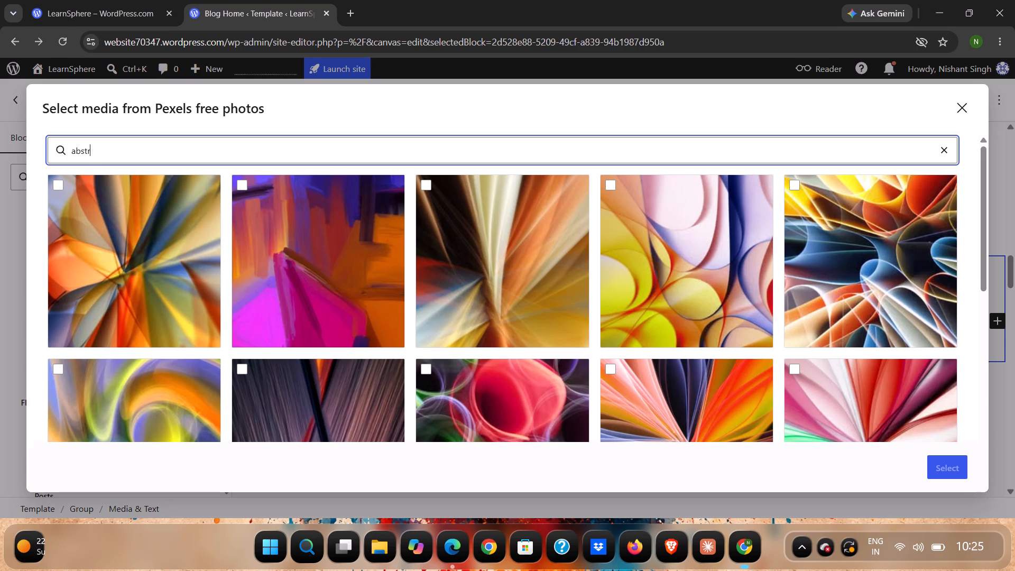
key("BackSpace")
key("BackSpace")
key("BackSpace")
key("BackSpace")
type("bmw m4")
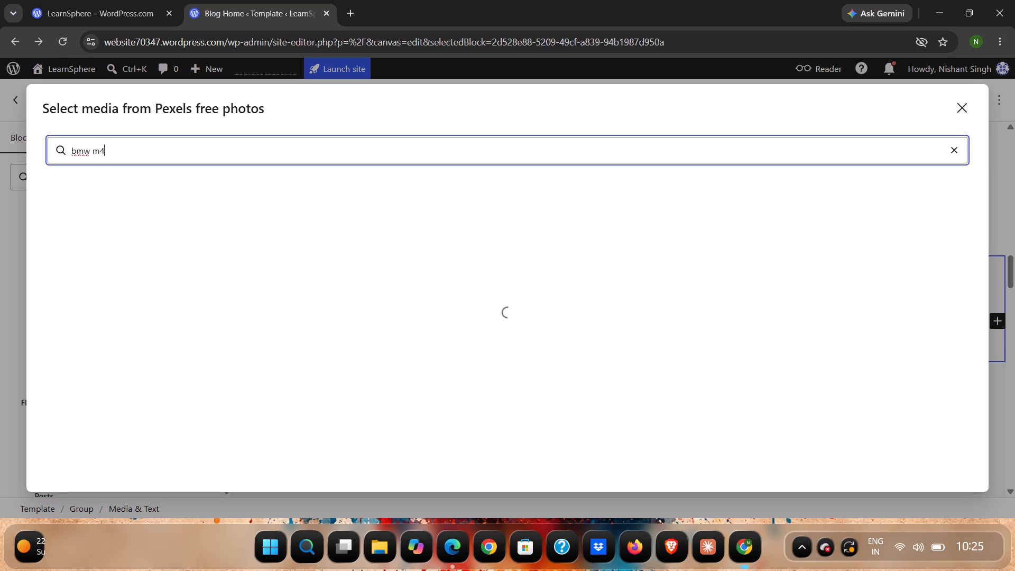
key("Return")
Insert the photo of the dark grey BMW driving on a country road under a cloudy sky into the block.
scroll(885, 163, "down", 1)
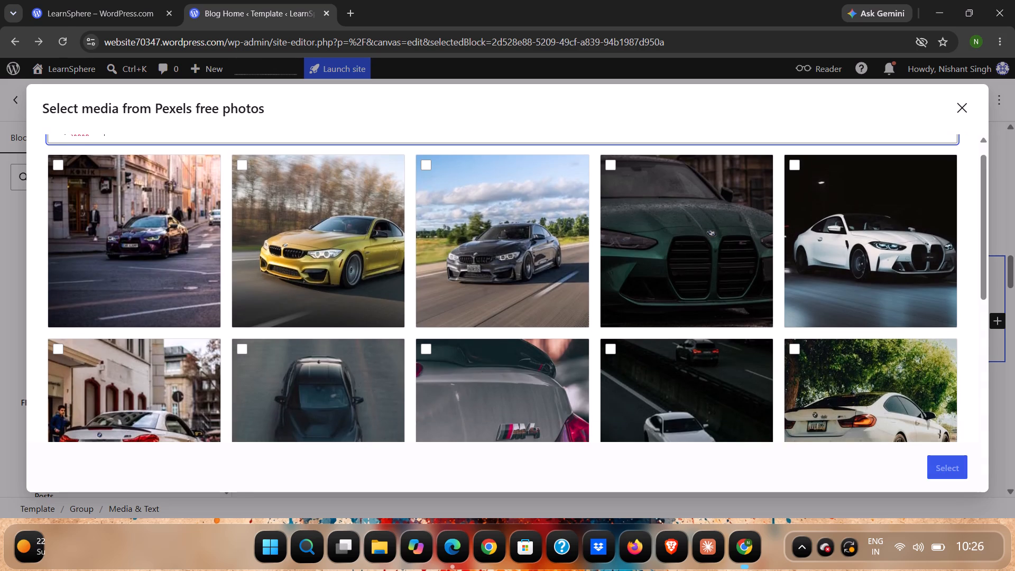
scroll(885, 163, "down", 1)
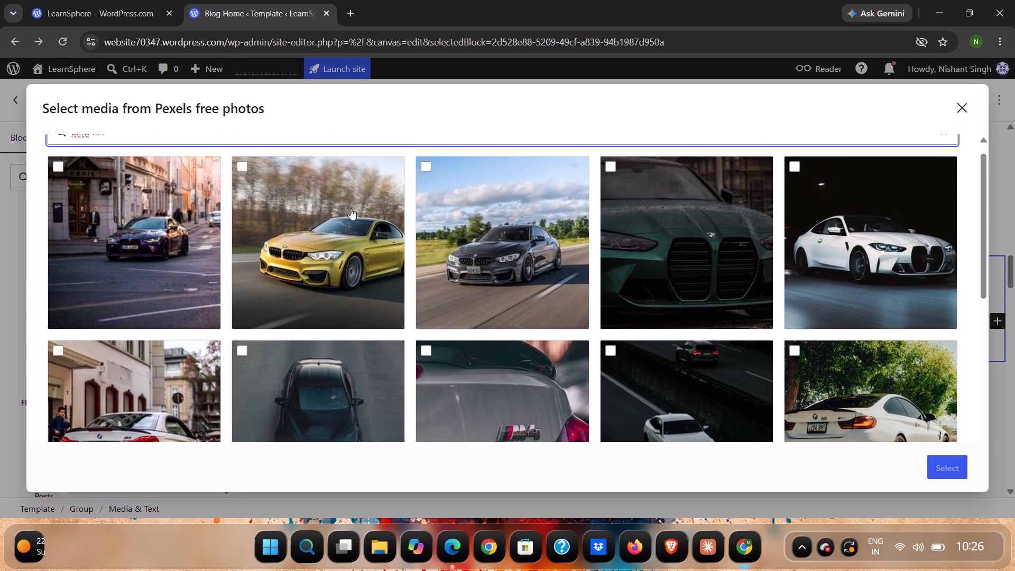
left_click(337, 209)
left_click(525, 279)
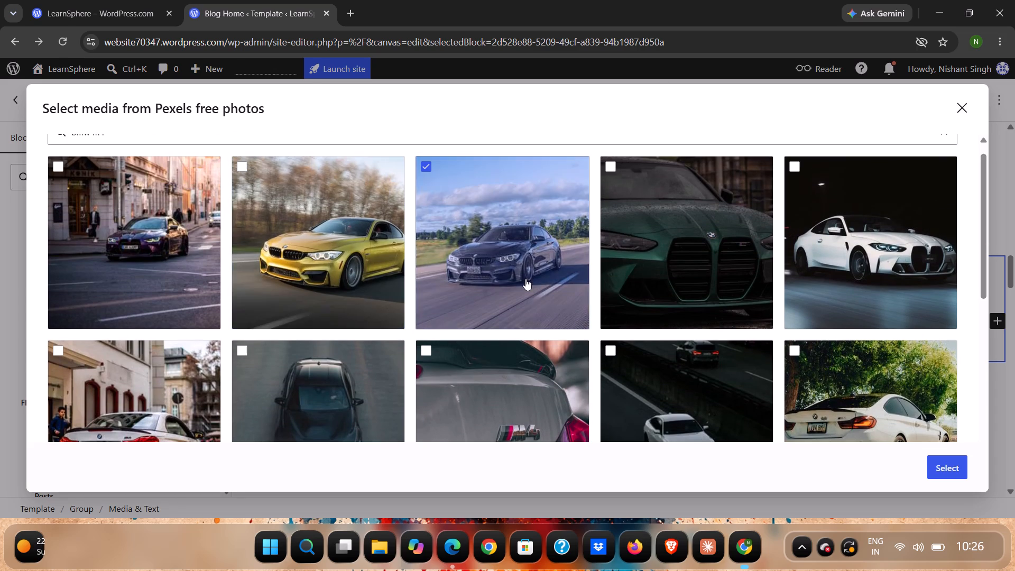
left_click(943, 474)
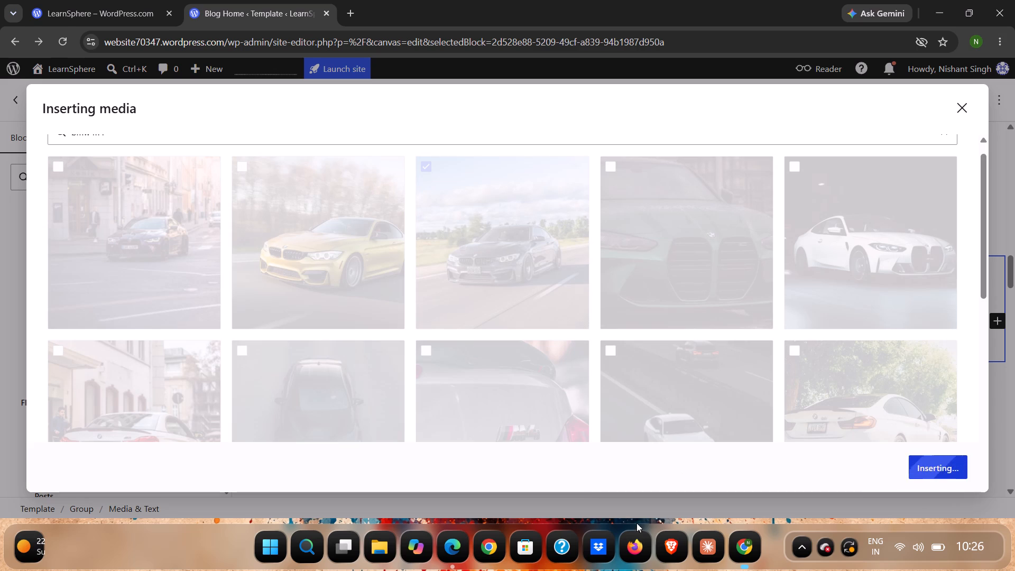
Narrow the BMW photo in the Media & Text block to about two-fifths of the block's width.
scroll(489, 392, "down", 2)
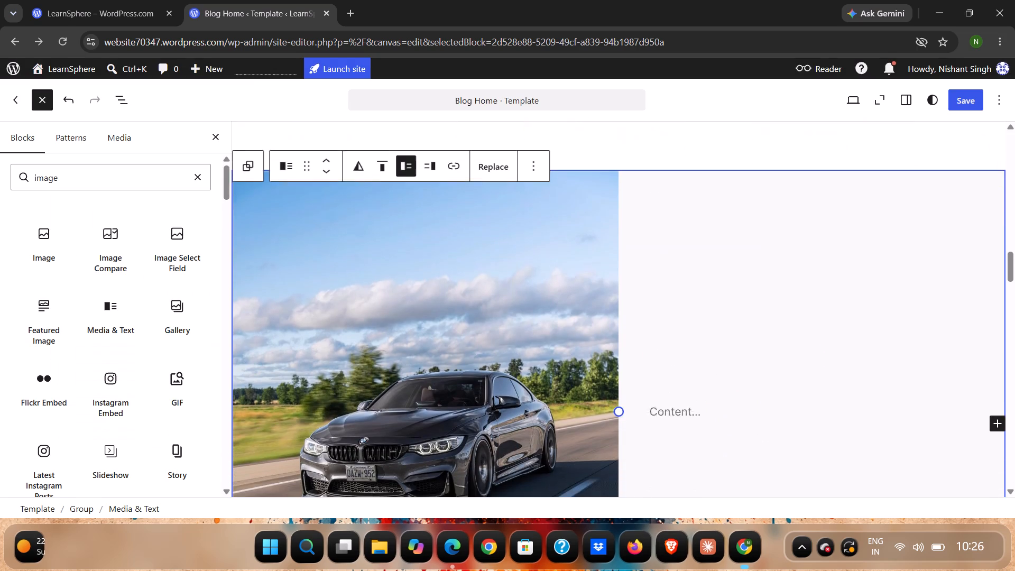
scroll(489, 392, "down", 3)
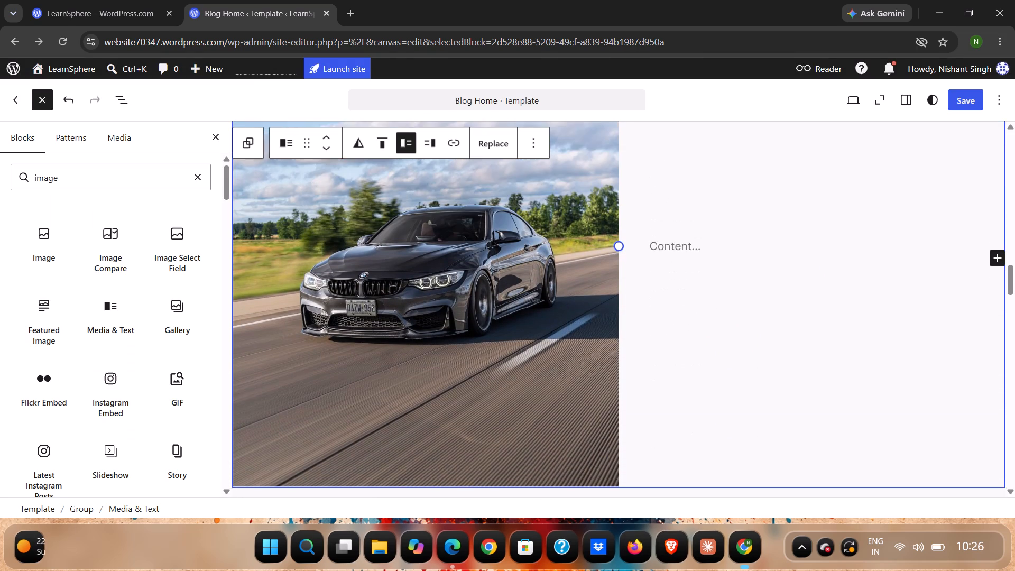
scroll(489, 392, "up", 3)
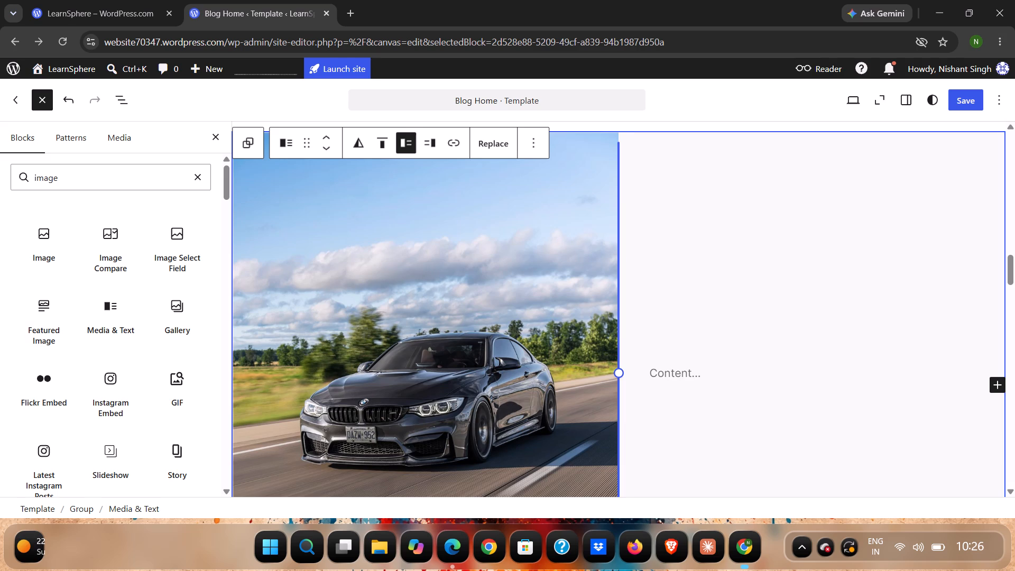
left_click_drag(617, 374, 590, 374)
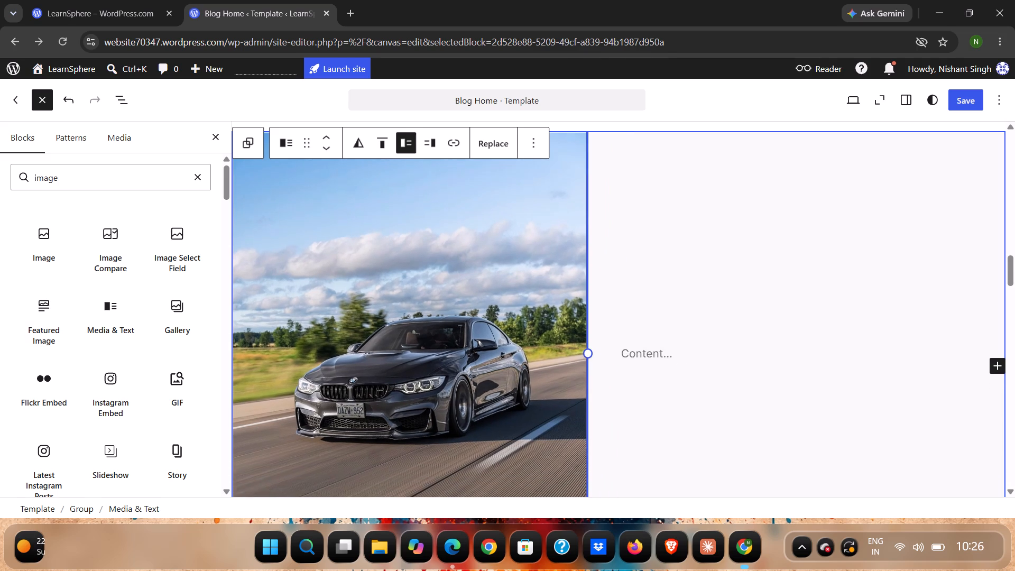
left_click_drag(590, 374, 532, 354)
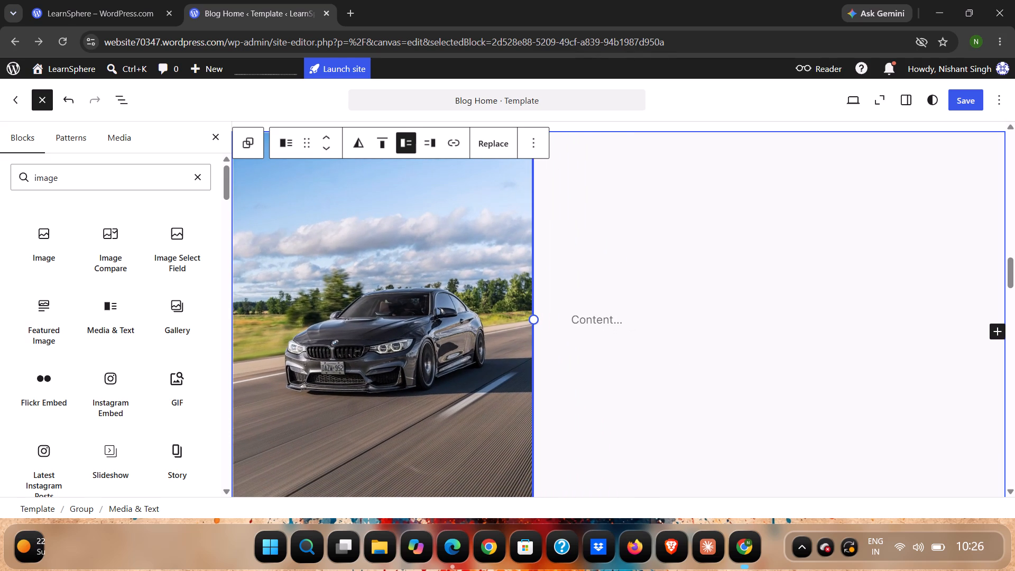
left_click_drag(532, 354, 532, 354)
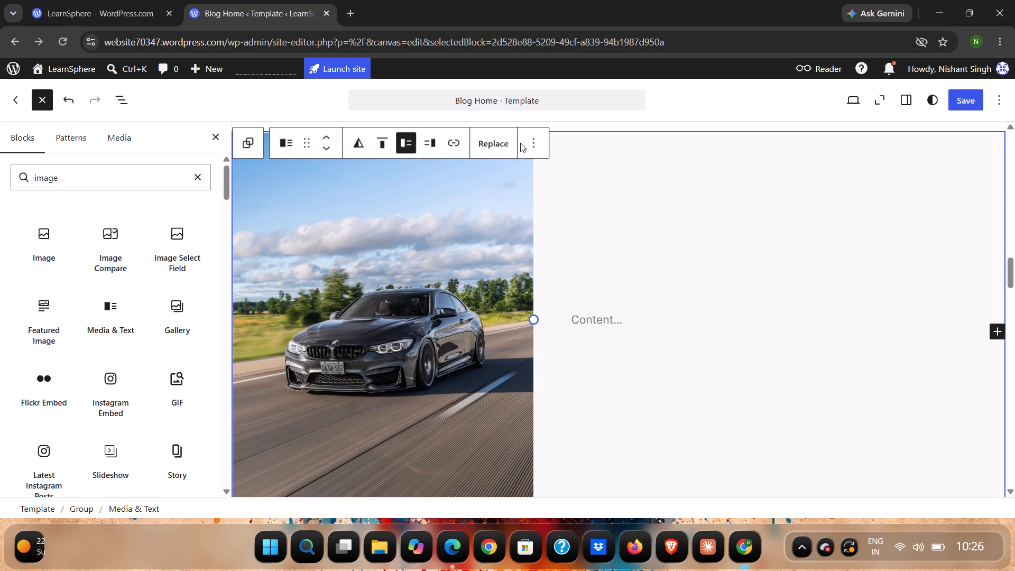
left_click(536, 143)
left_click(459, 231)
Search Google in a new browser tab for "specification about bmw m4".
left_click(349, 15)
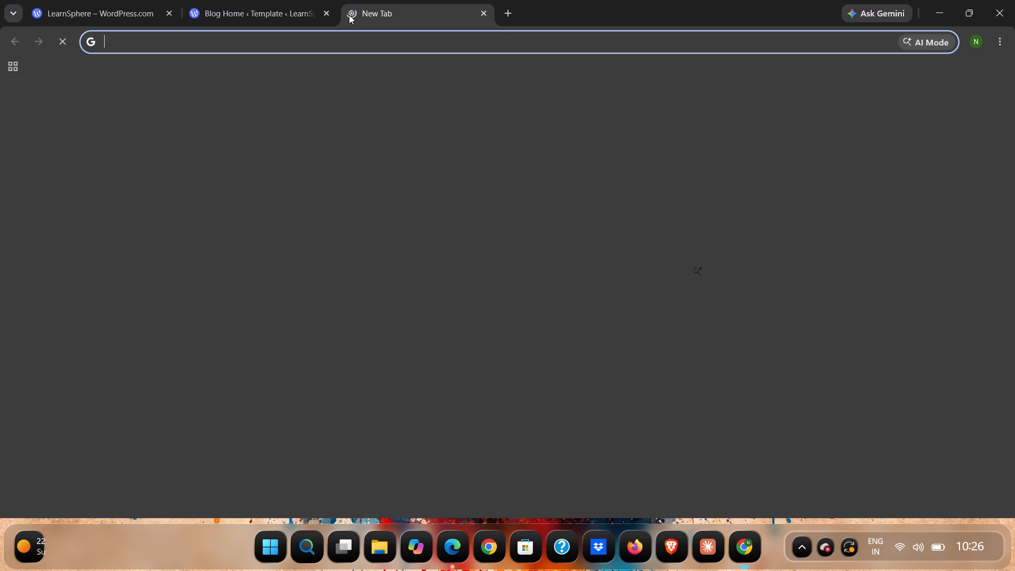
left_click(428, 268)
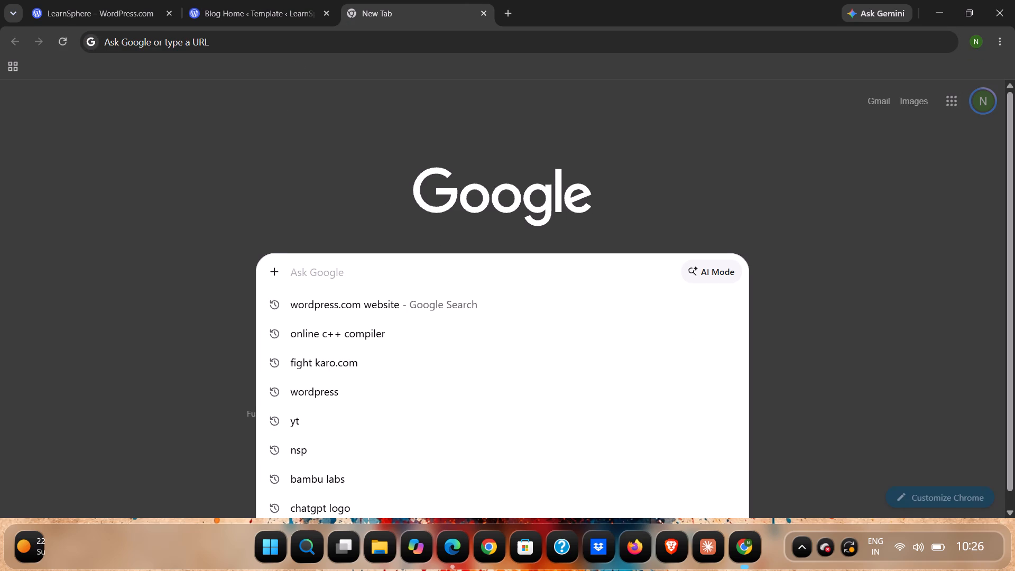
type("speciff")
key("BackSpace")
type("ication s")
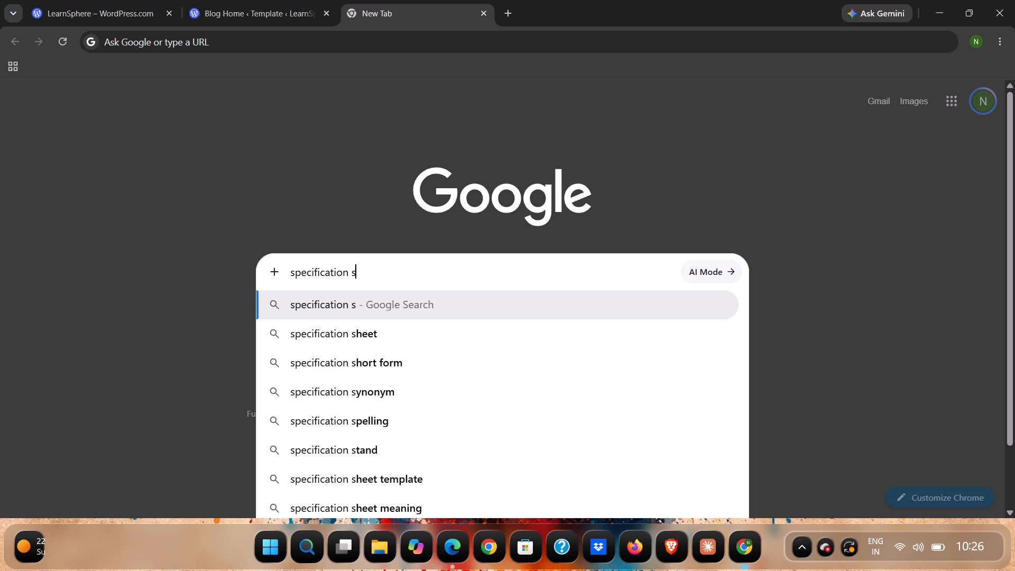
key("BackSpace")
type("about bmw m4")
key("Return")
Copy the Engine & Performance list, Engine through Top Speed, from the AI Overview into the content area beside the BMW photo.
scroll(428, 268, "down", 1)
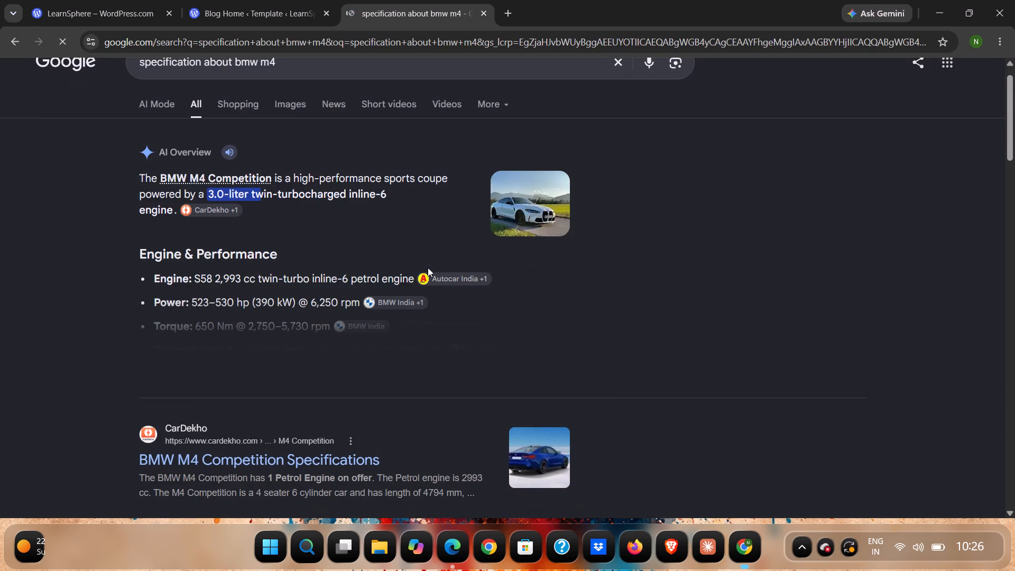
scroll(428, 268, "down", 1)
scroll(380, 252, "down", 1)
left_click(384, 311)
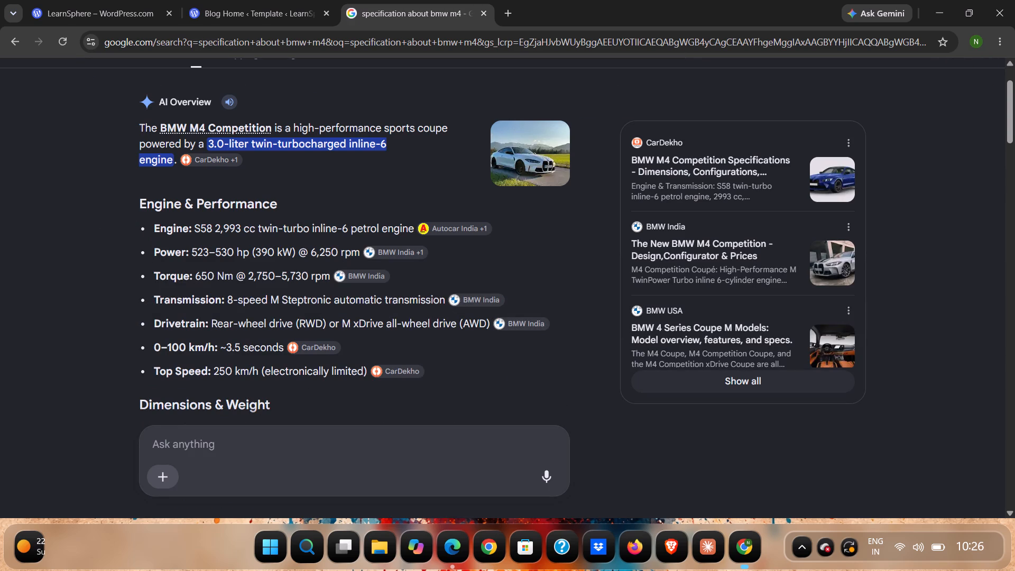
left_click_drag(154, 228, 385, 360)
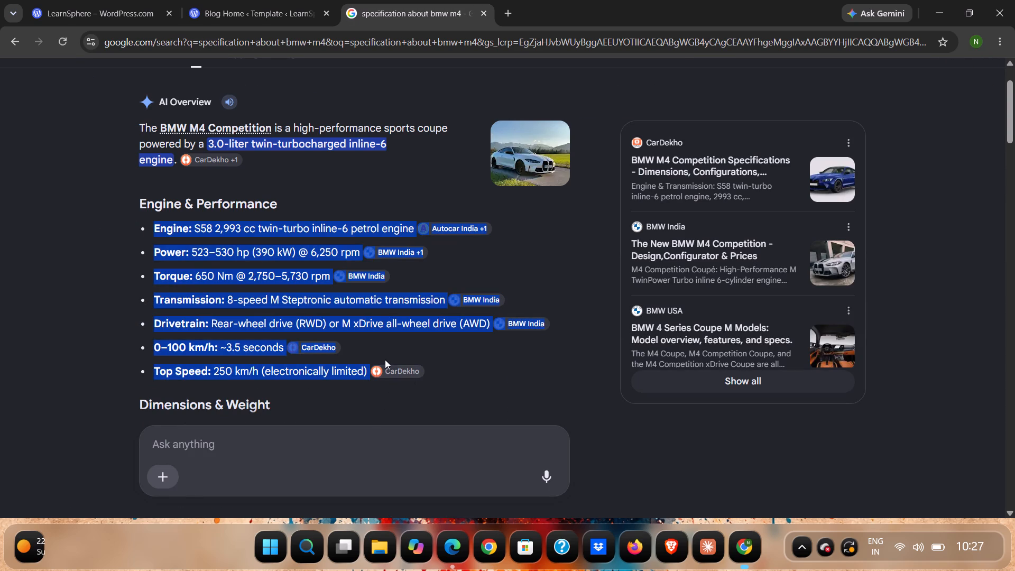
left_click_drag(385, 360, 372, 367)
key("ctrl+c")
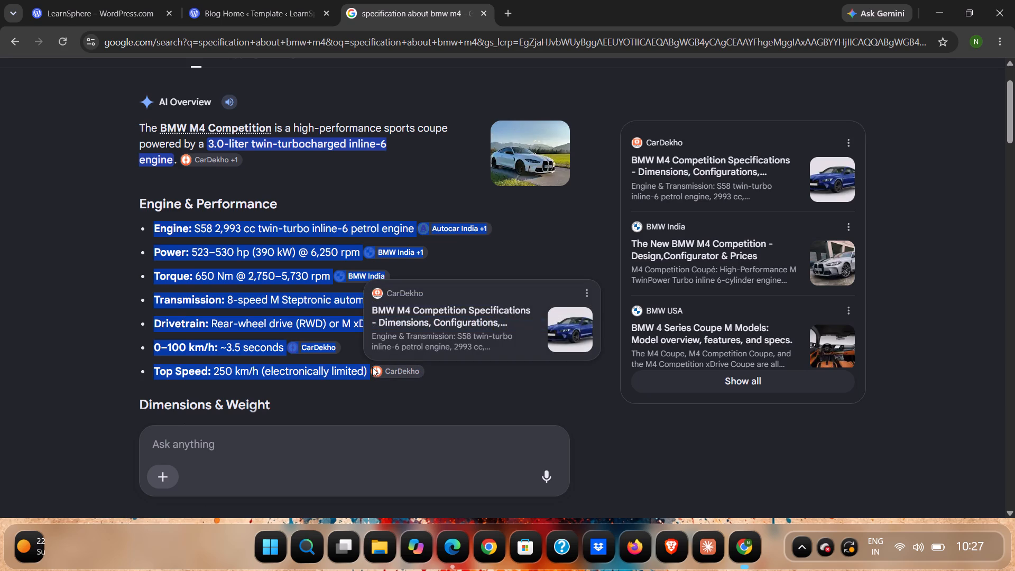
left_click(255, 8)
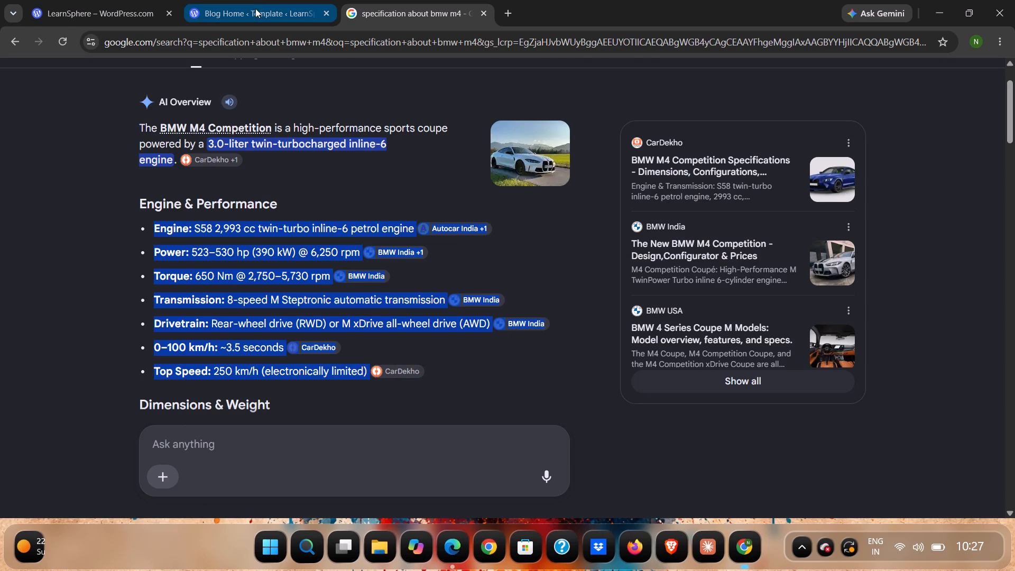
left_click(607, 312)
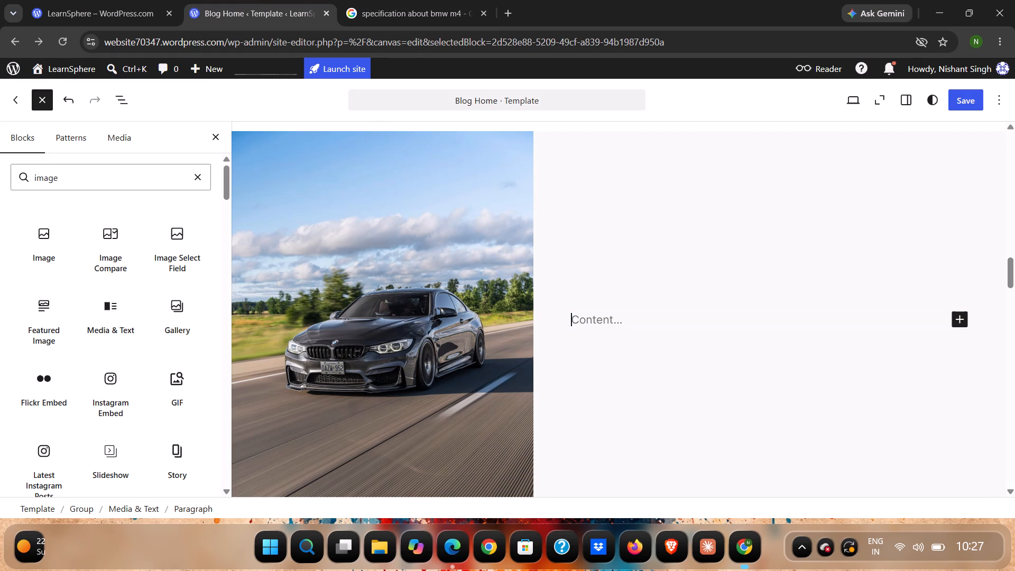
key("ctrl+v")
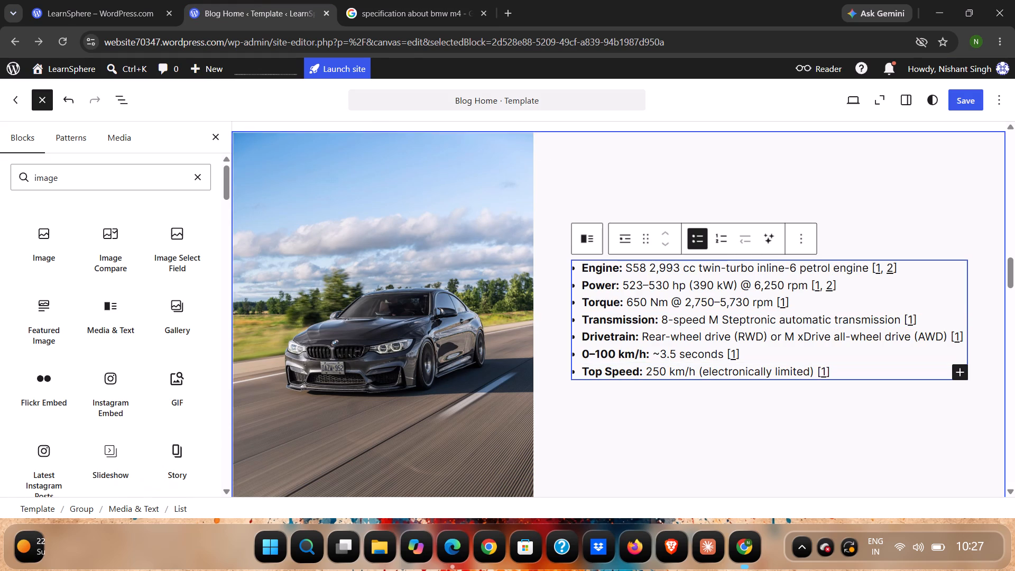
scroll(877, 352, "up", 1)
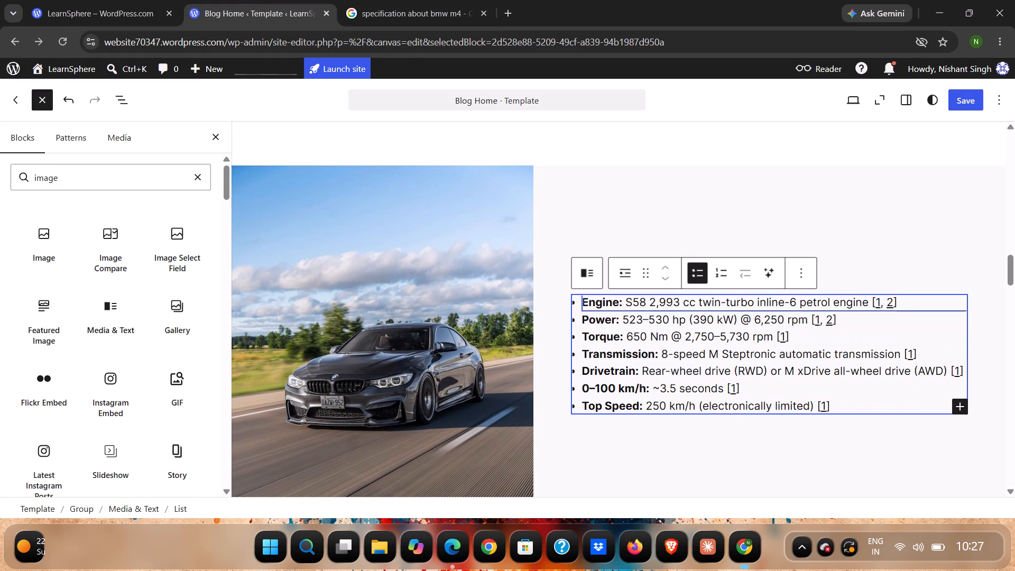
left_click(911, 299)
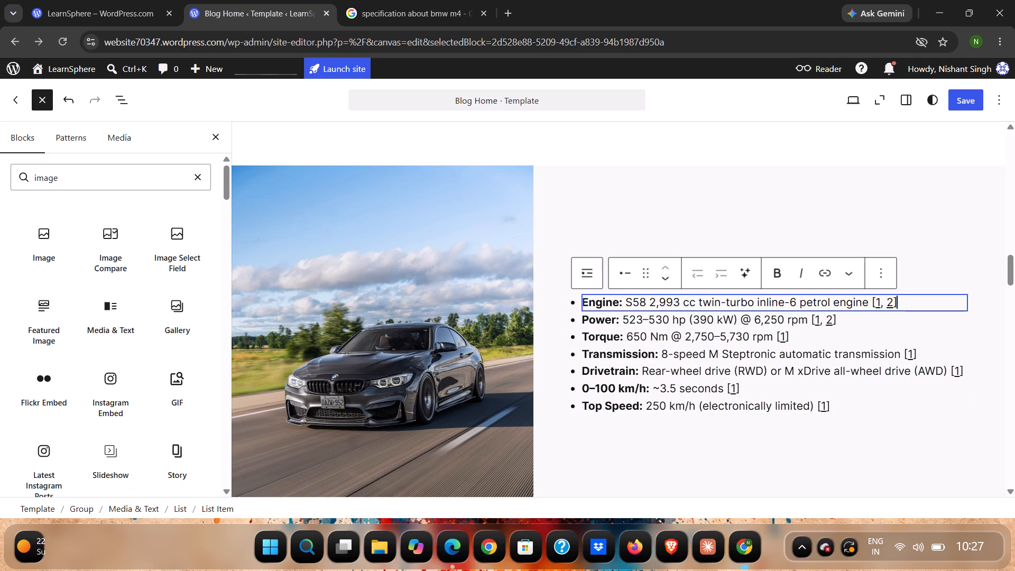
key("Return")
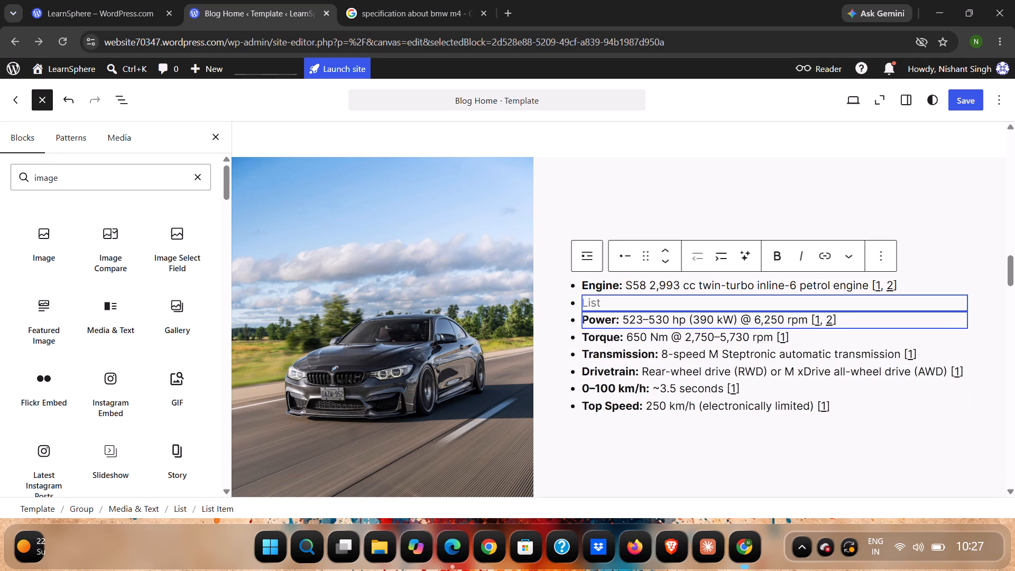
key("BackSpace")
Review the BMW Media & Text block and the start of the "An array of resources" section below it.
scroll(888, 311, "down", 2)
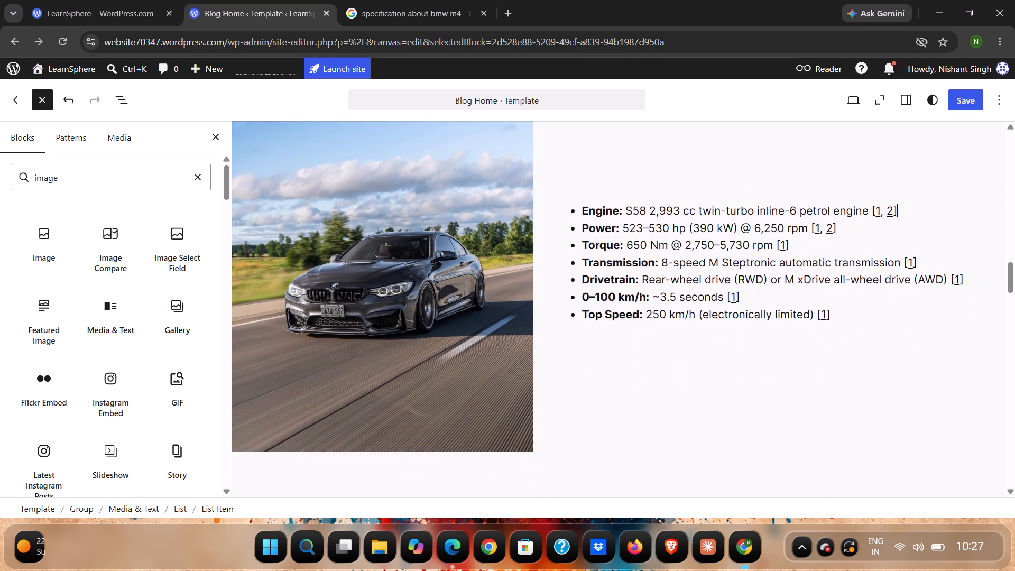
scroll(888, 311, "down", 3)
scroll(888, 311, "up", 2)
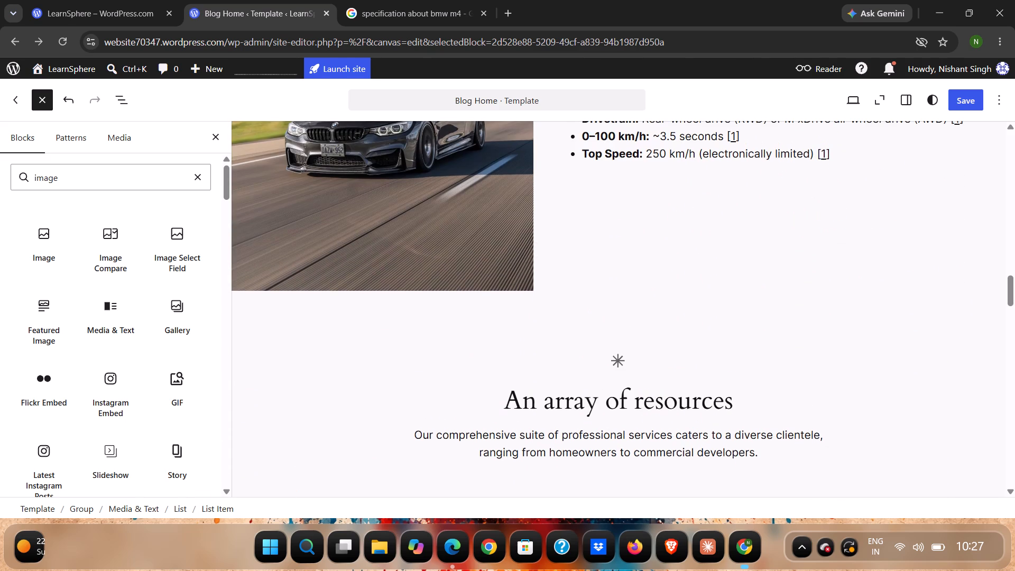
left_click(576, 261)
left_click(470, 330)
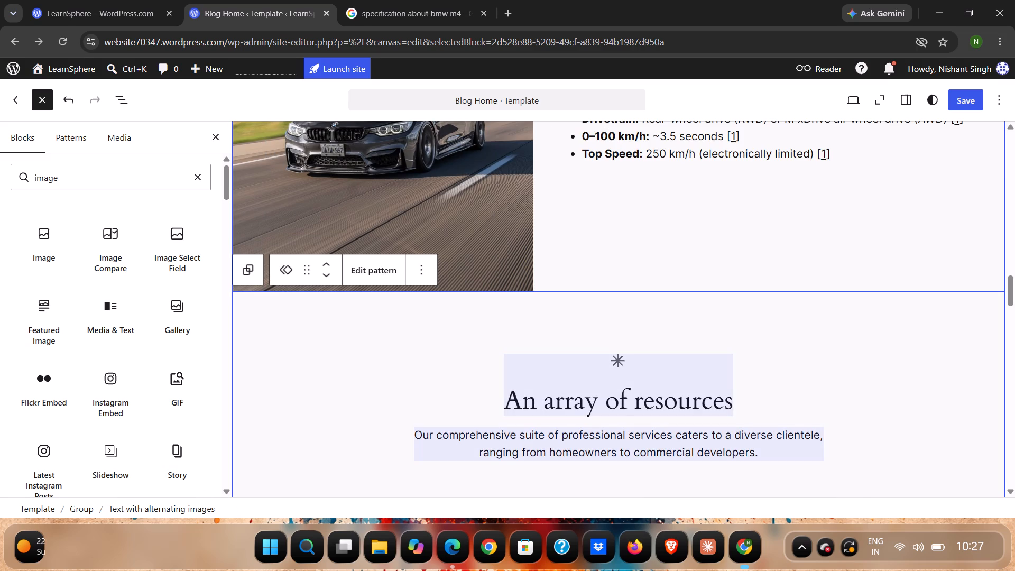
left_click(600, 220)
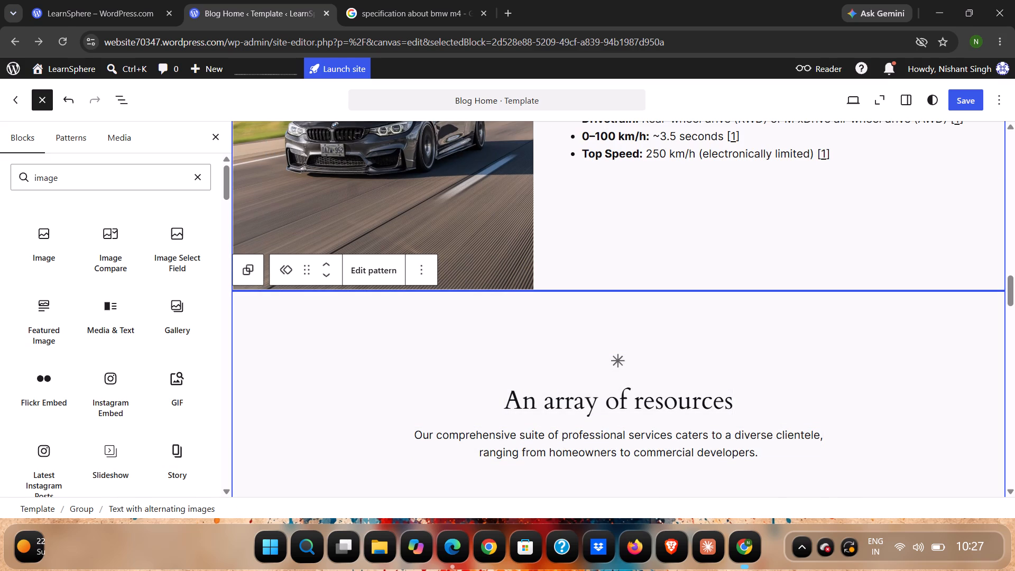
scroll(600, 220, "up", 2)
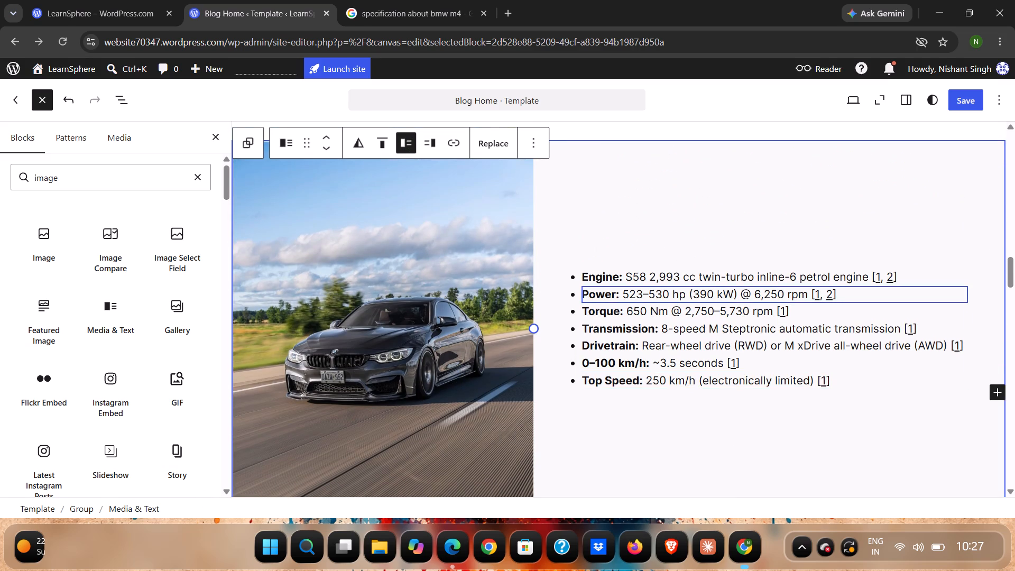
scroll(795, 384, "down", 1)
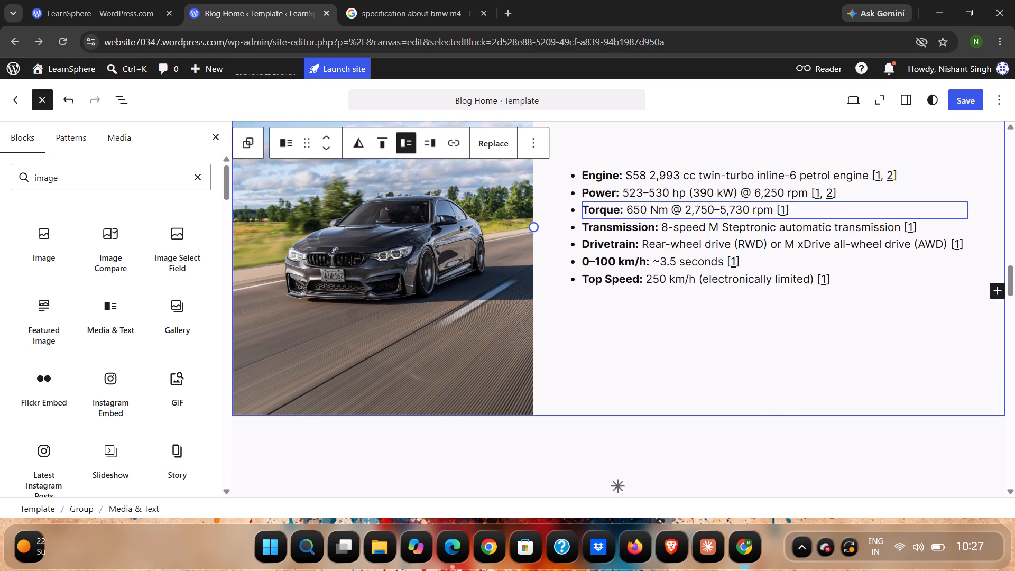
Narrow the BMW photo in its Media & Text block to about one-fifth of the block's width.
left_click_drag(536, 230, 536, 230)
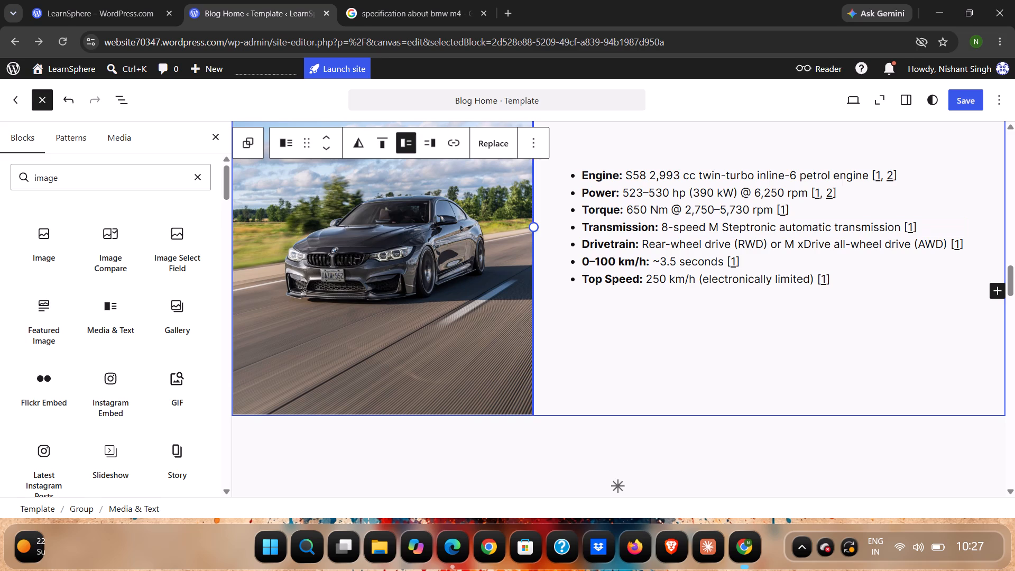
left_click_drag(536, 230, 508, 230)
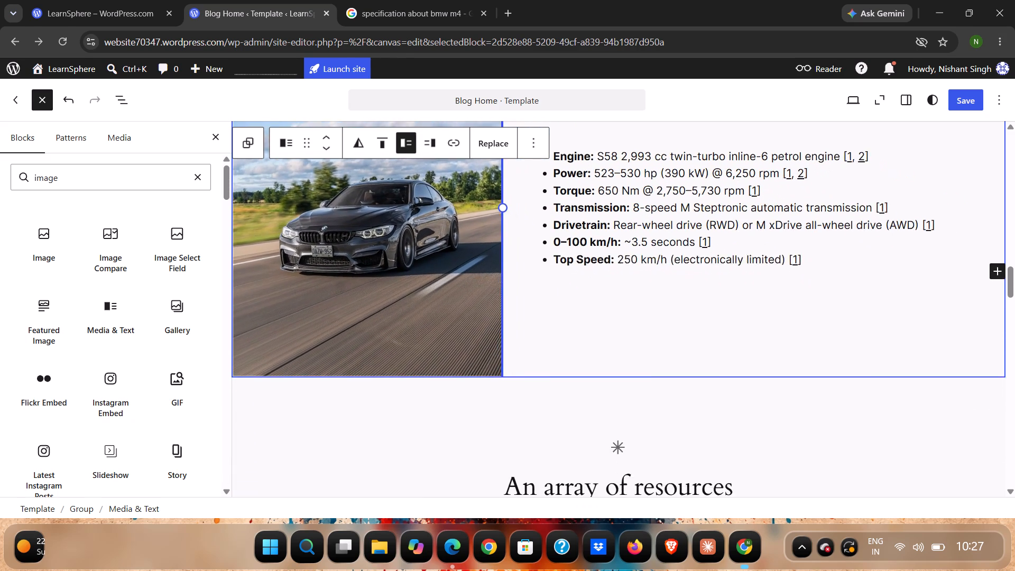
left_click_drag(508, 230, 431, 235)
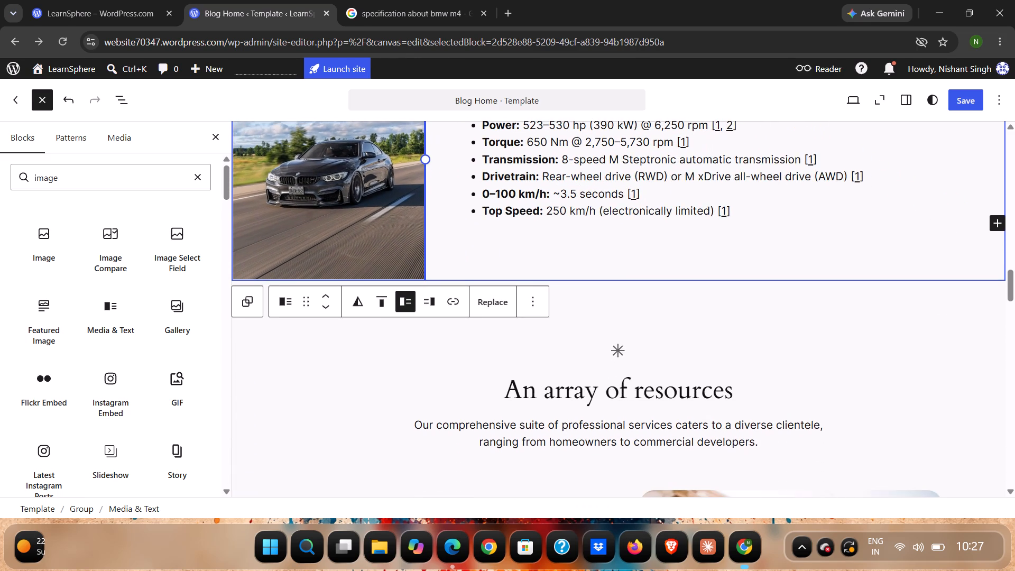
left_click_drag(431, 235, 421, 228)
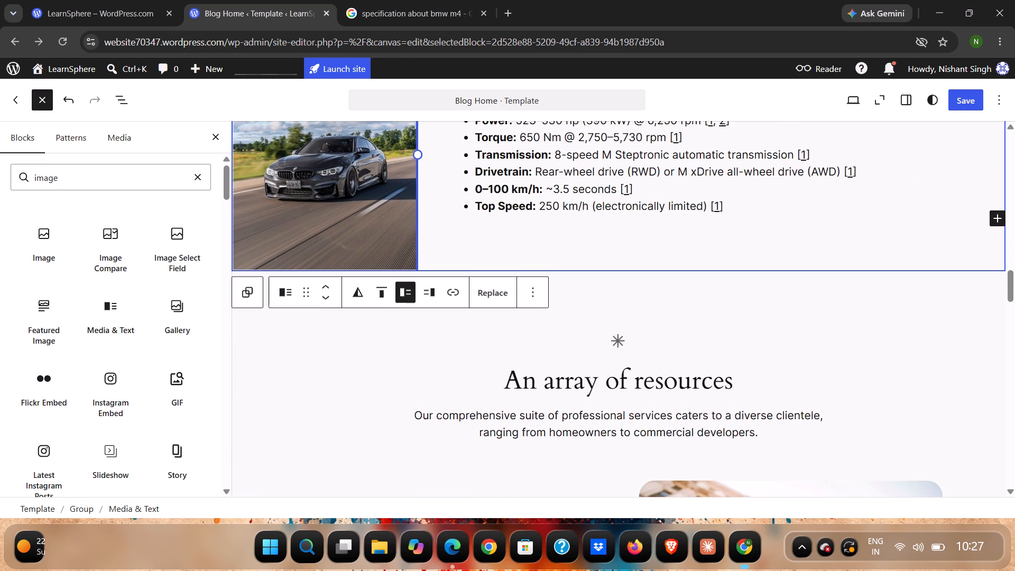
left_click_drag(421, 228, 396, 224)
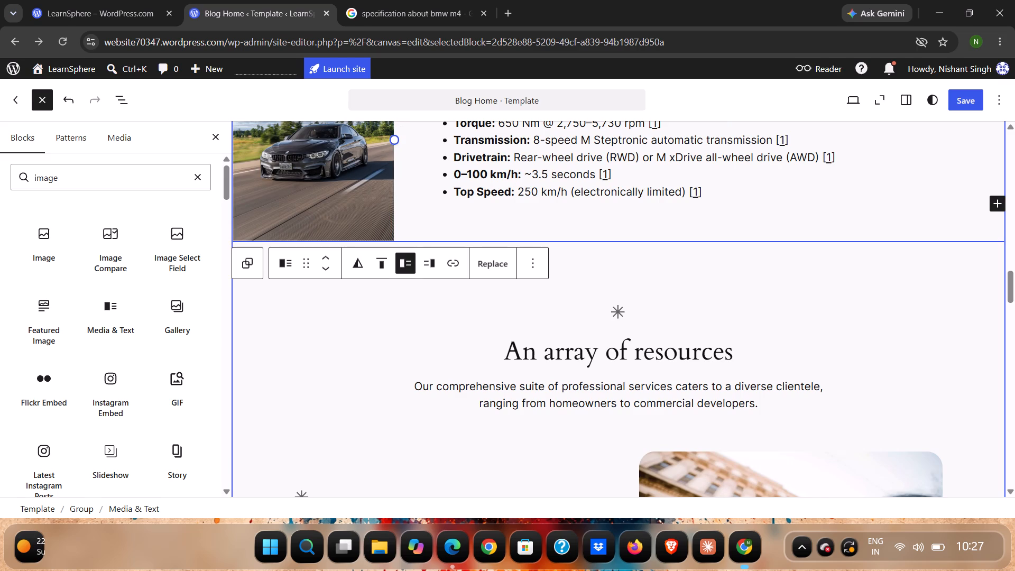
Add a second Media & Text block and place it directly below the BMW block, above the "An array of resources" section.
left_click(657, 306)
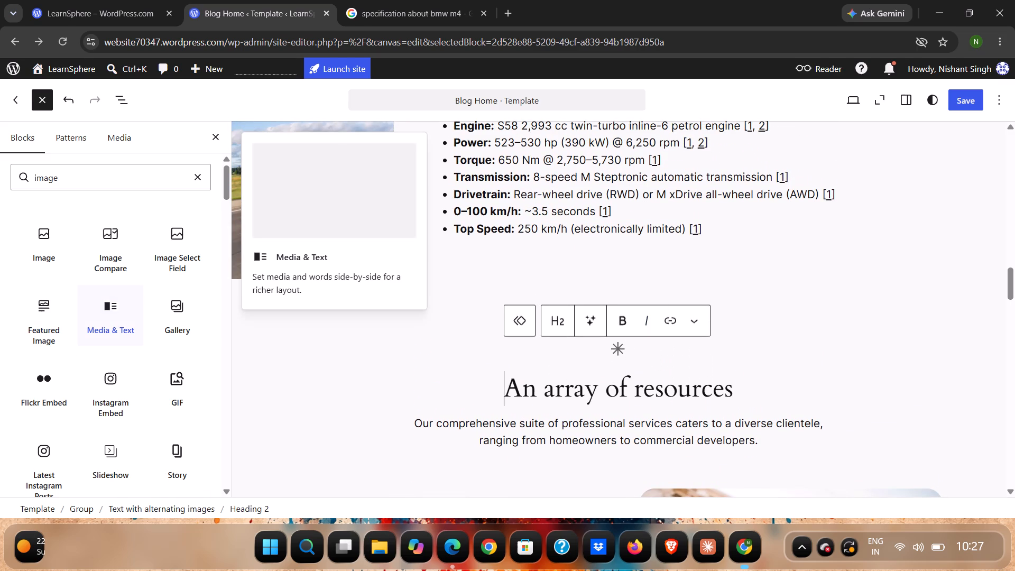
left_click(117, 317)
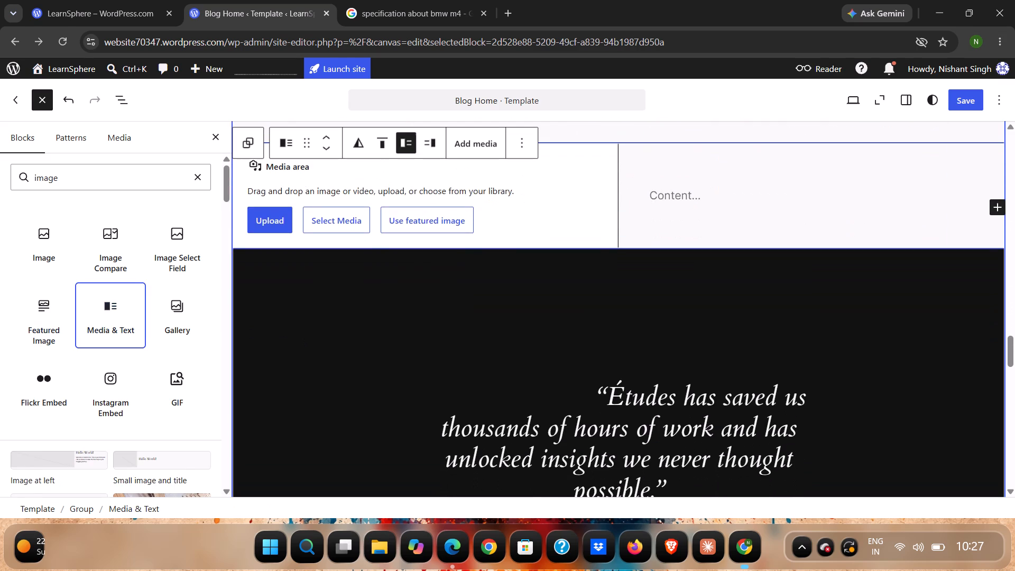
scroll(309, 336, "up", 5)
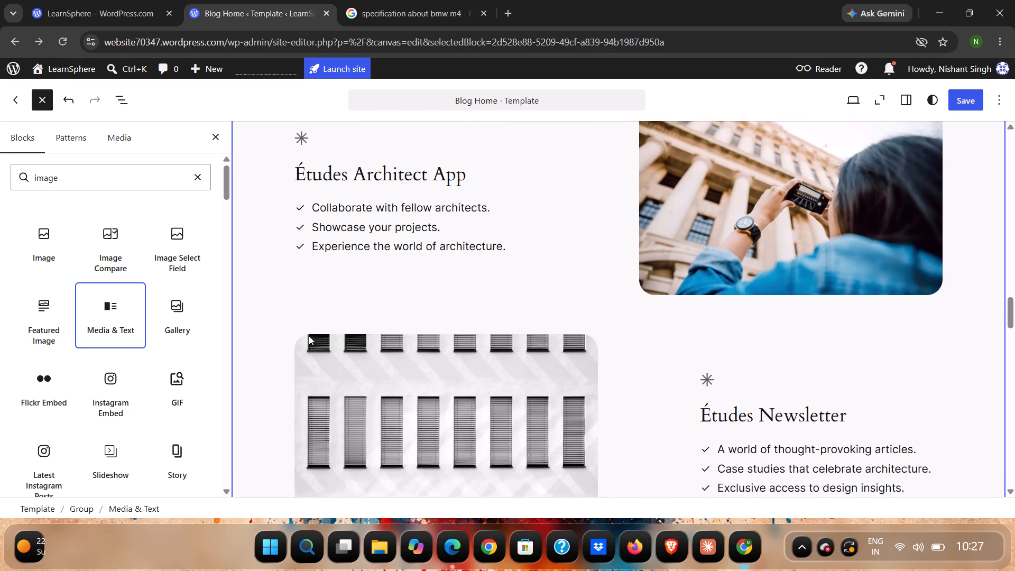
scroll(309, 336, "up", 2)
scroll(309, 336, "right", 1)
scroll(309, 336, "up", 2)
scroll(309, 336, "right", 1)
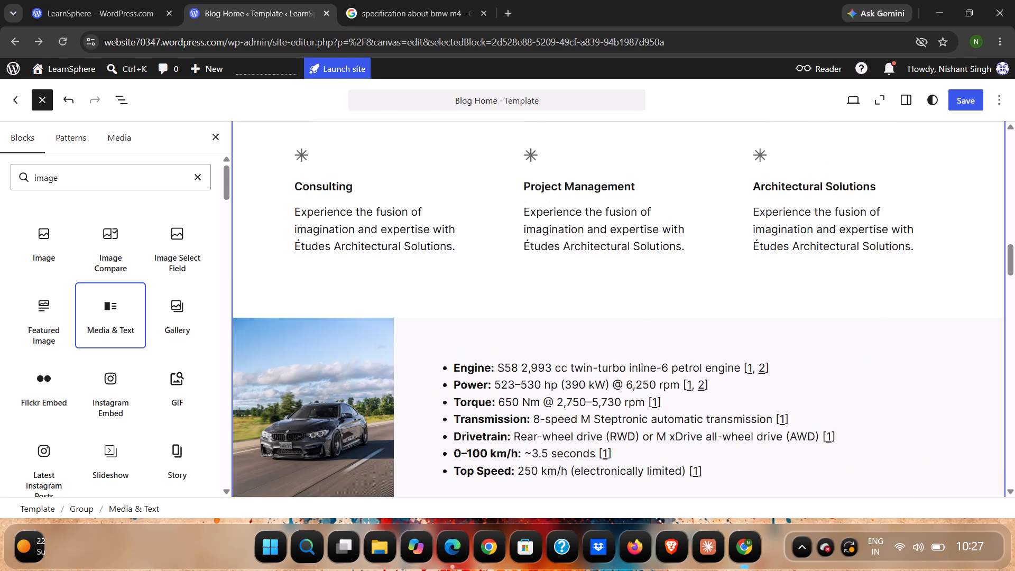
scroll(309, 336, "right", 1)
scroll(309, 336, "down", 2)
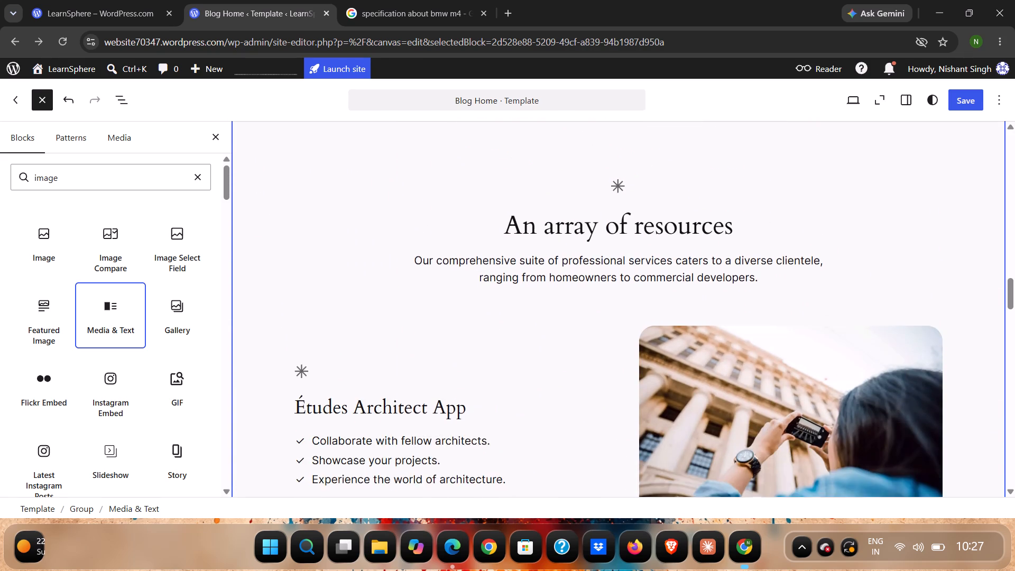
scroll(309, 336, "down", 3)
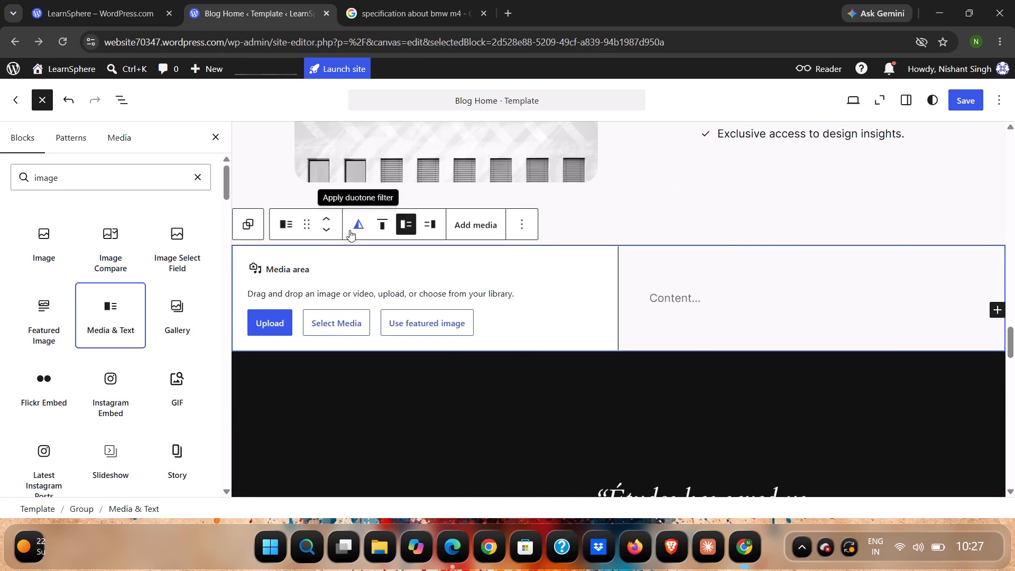
left_click(329, 220)
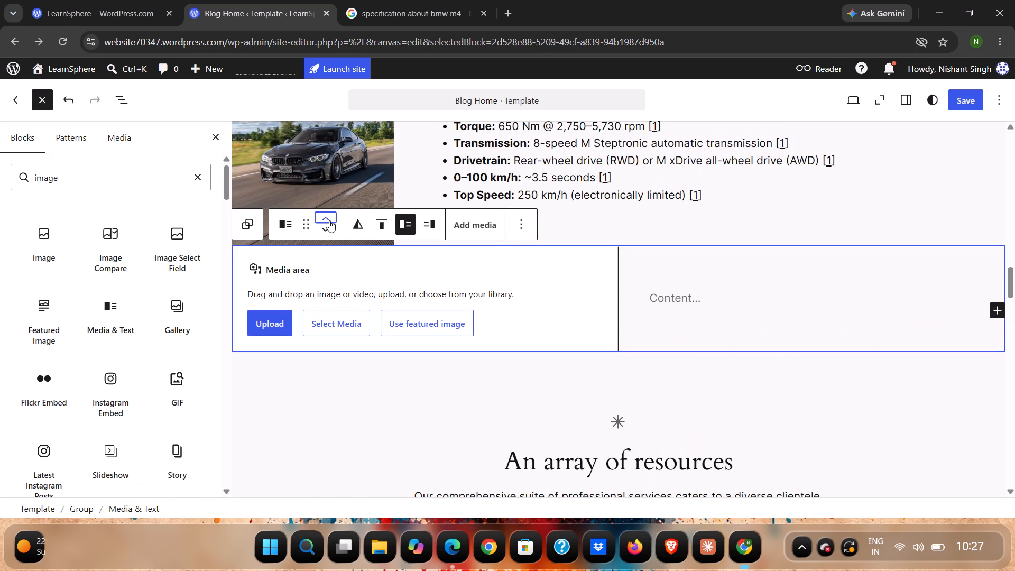
Search Pexels free photos for "mustang" as the media for the new Media & Text block.
left_click(334, 326)
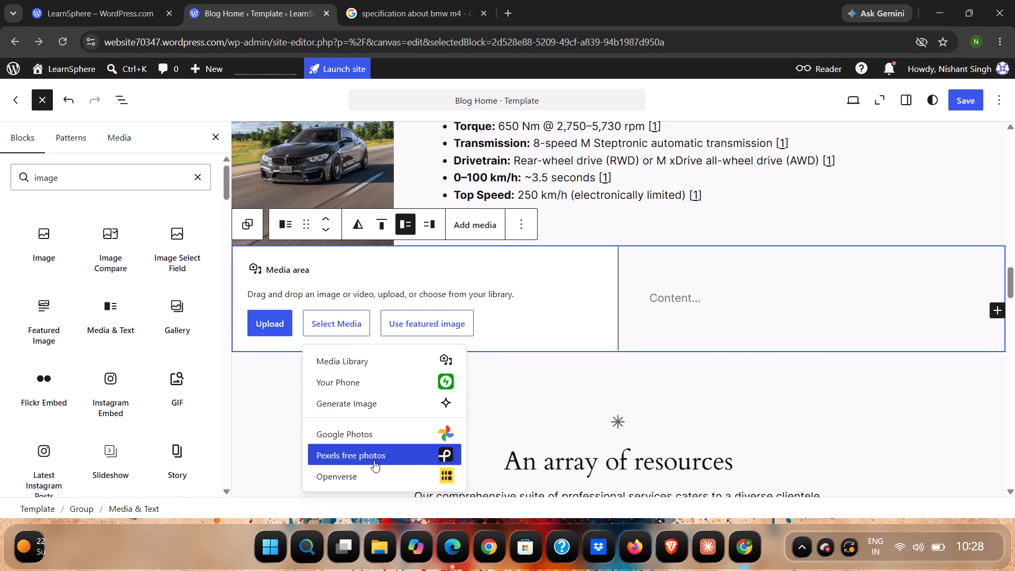
left_click(374, 461)
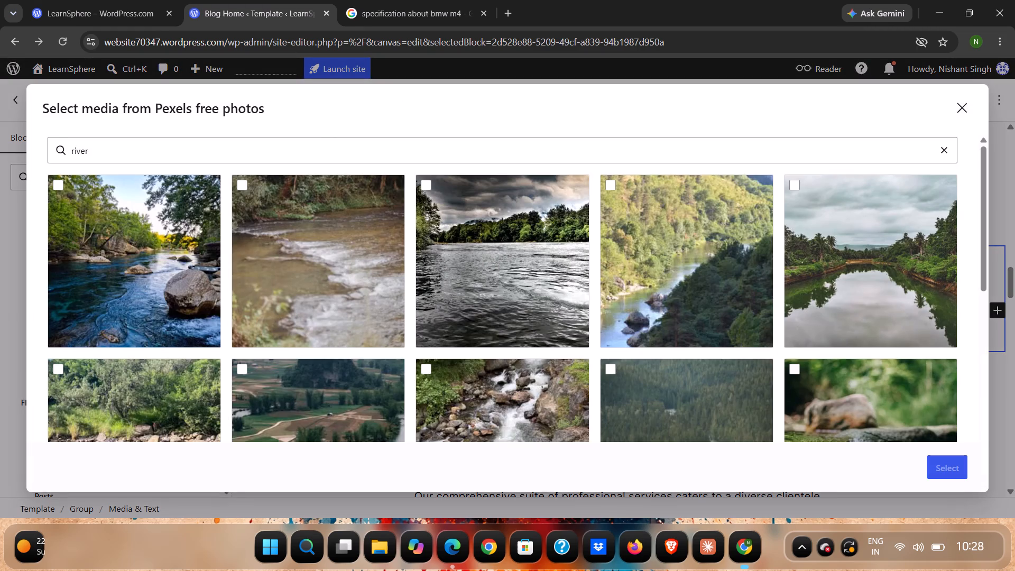
left_click(312, 150)
key("BackSpace")
key("BackSpace")
key("BackSpace")
key("BackSpace")
key("BackSpace")
key("BackSpace")
key("BackSpace")
key("BackSpace")
key("BackSpace")
key("BackSpace")
key("BackSpace")
key("BackSpace")
key("BackSpace")
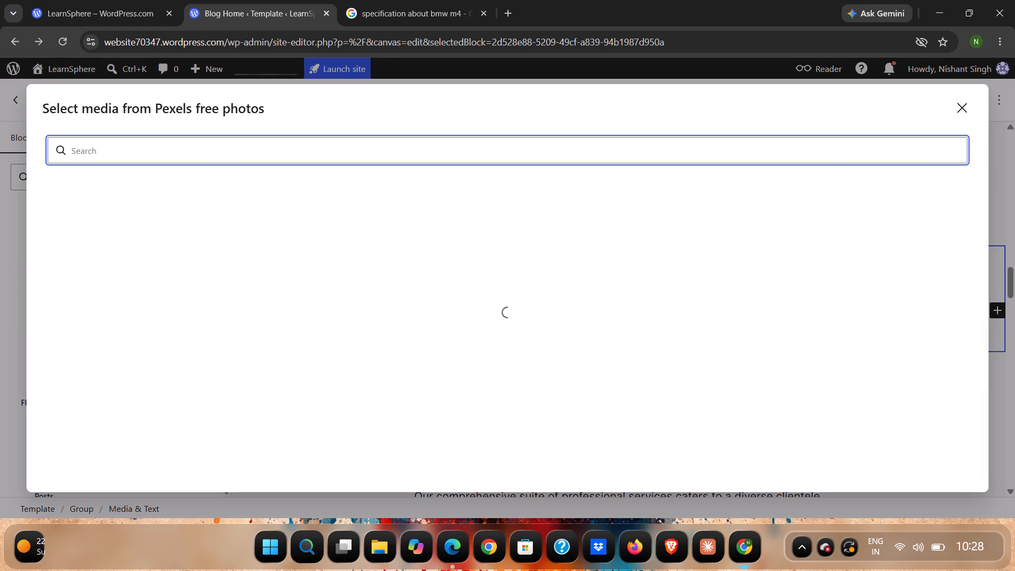
type("mustang")
key("Return")
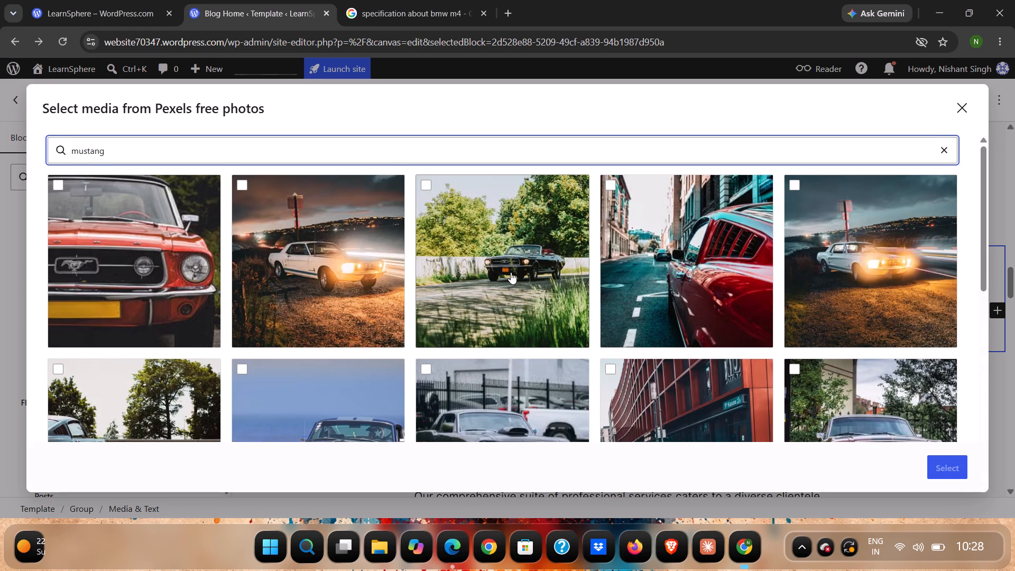
Insert the photo of the orange Mustang on a road below a hillside town into the new block's media area.
scroll(511, 272, "down", 3)
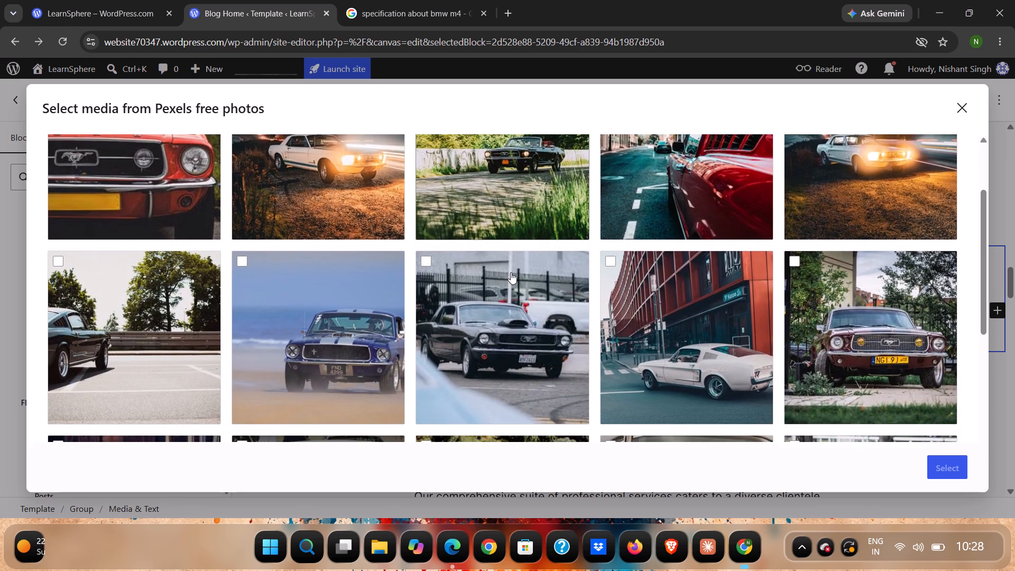
scroll(511, 272, "down", 1)
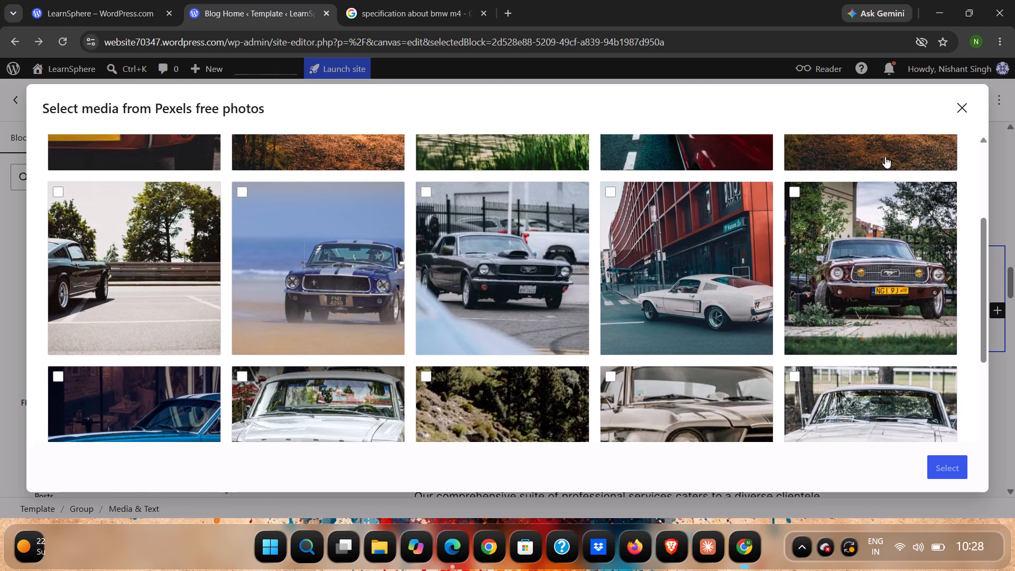
left_click(796, 187)
scroll(612, 332, "down", 2)
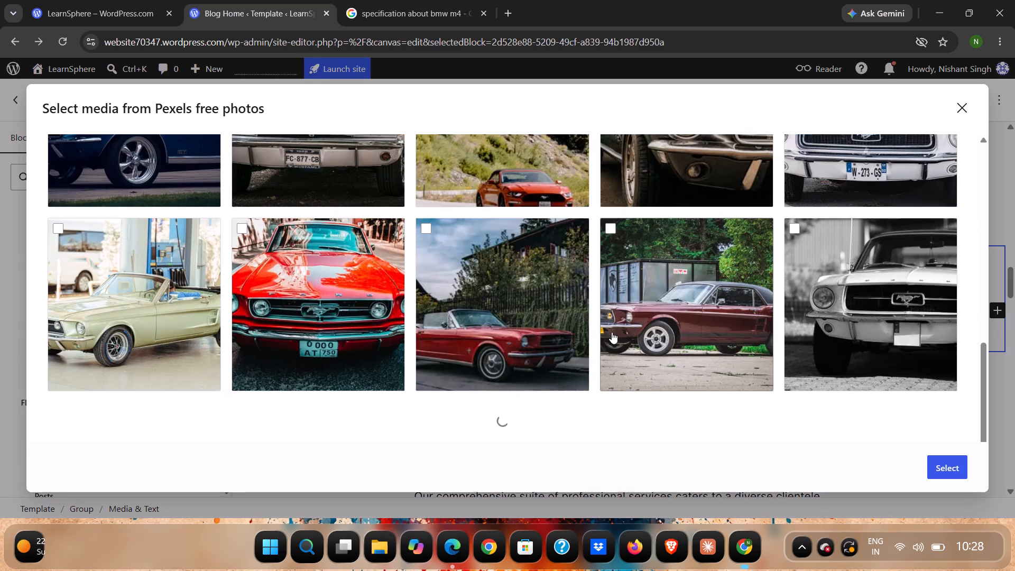
scroll(612, 332, "down", 5)
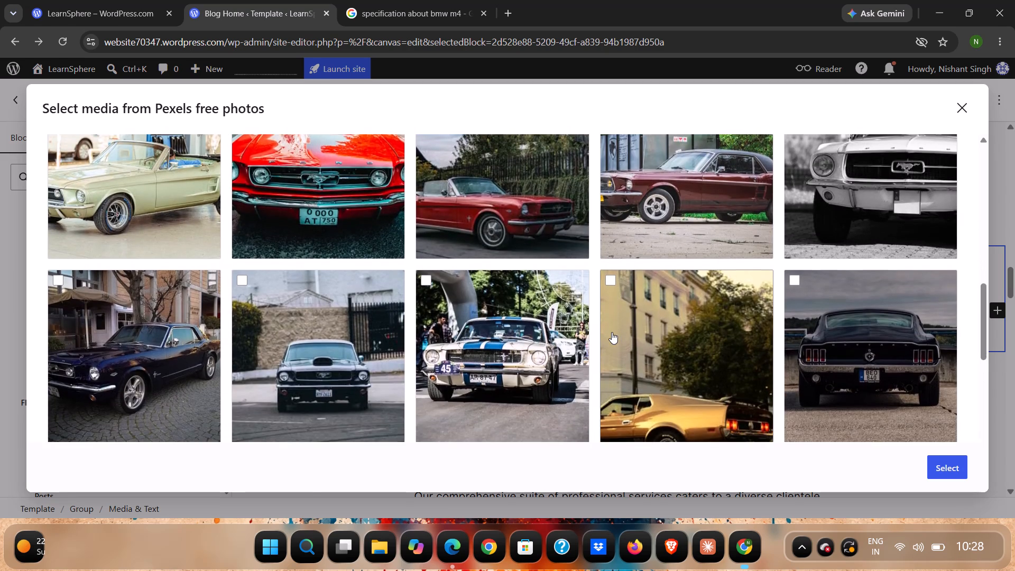
scroll(612, 332, "down", 5)
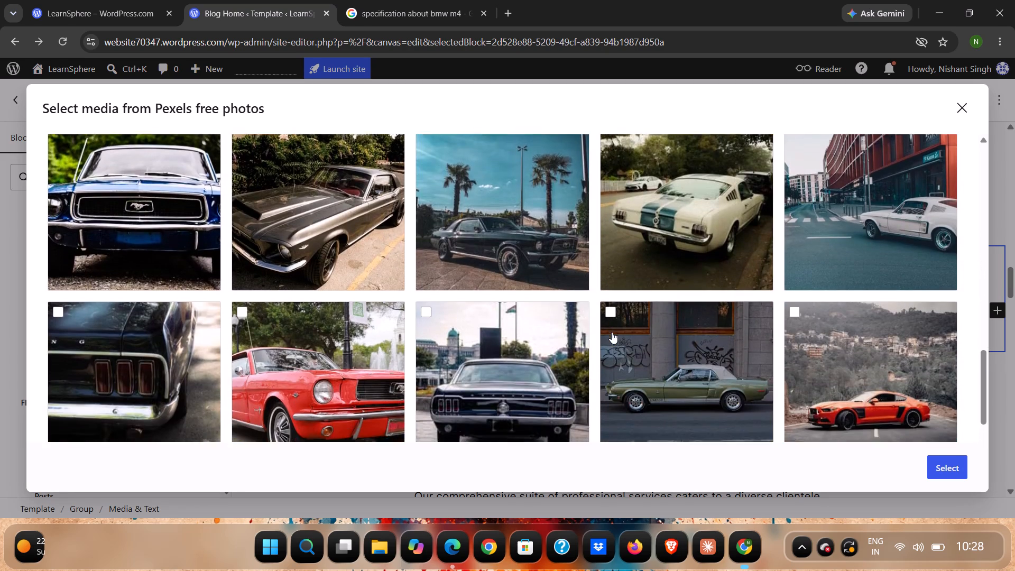
scroll(612, 332, "down", 4)
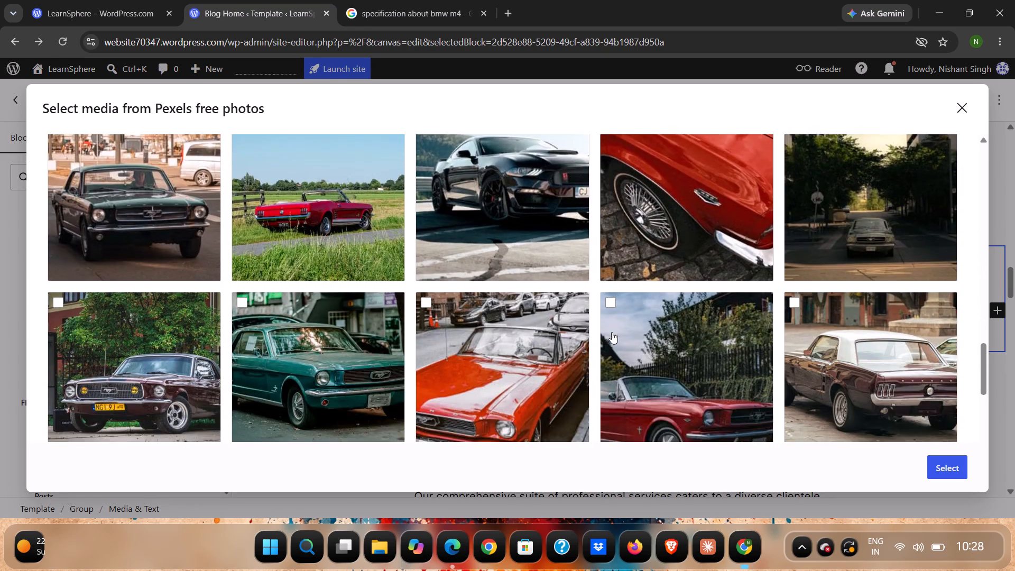
scroll(612, 332, "up", 1)
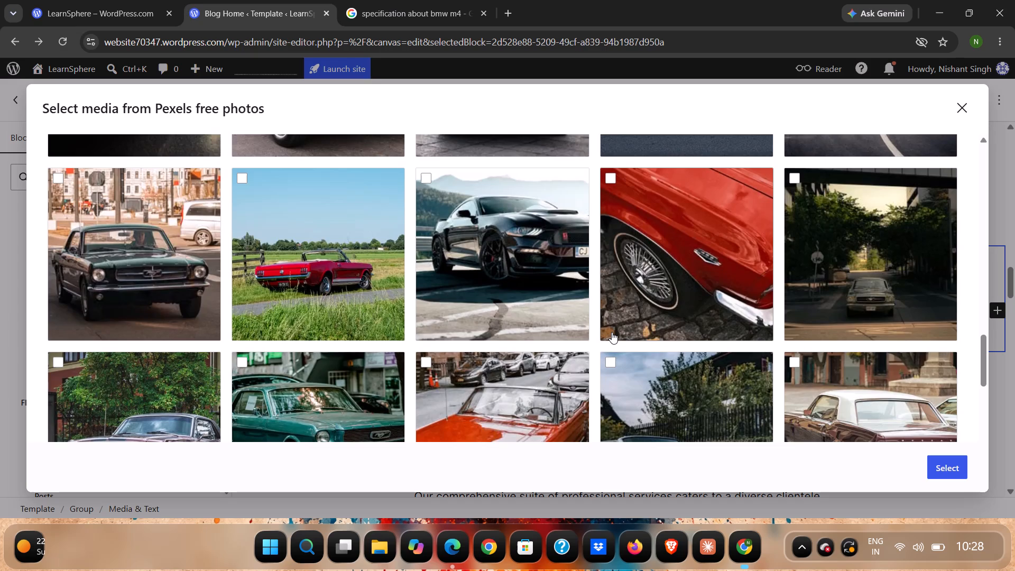
scroll(612, 332, "up", 4)
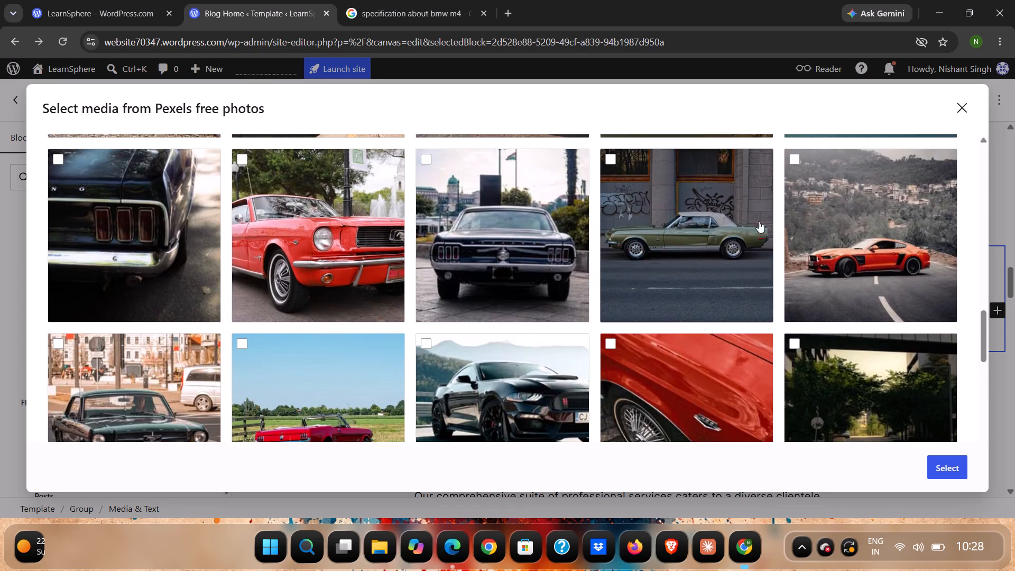
double_click(790, 188)
left_click(907, 252)
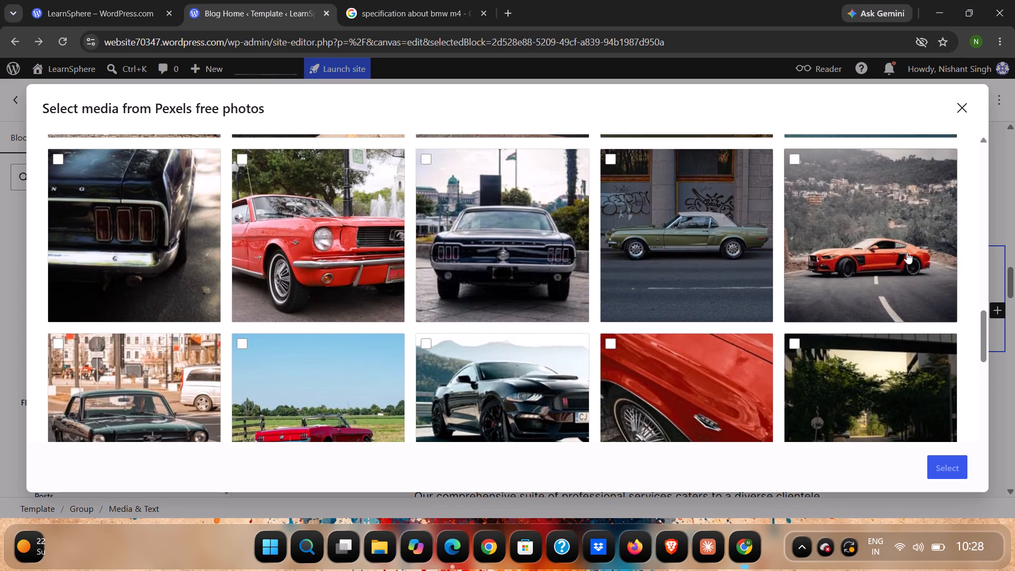
left_click(951, 477)
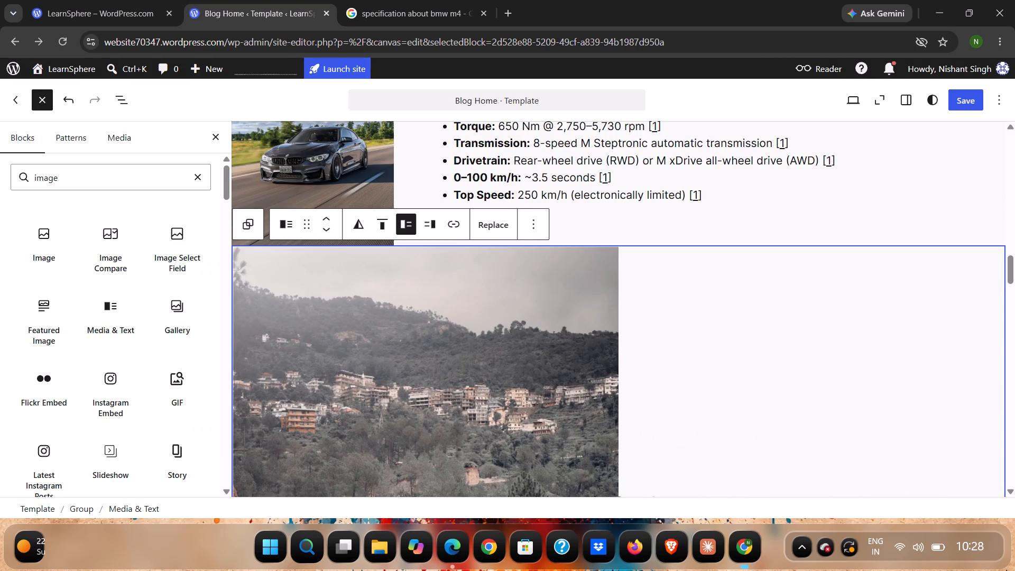
Narrow the orange Mustang photo to about one-fifth of the block's width, matching the BMW photo above it.
scroll(1006, 570, "down", 4)
scroll(863, 471, "down", 2)
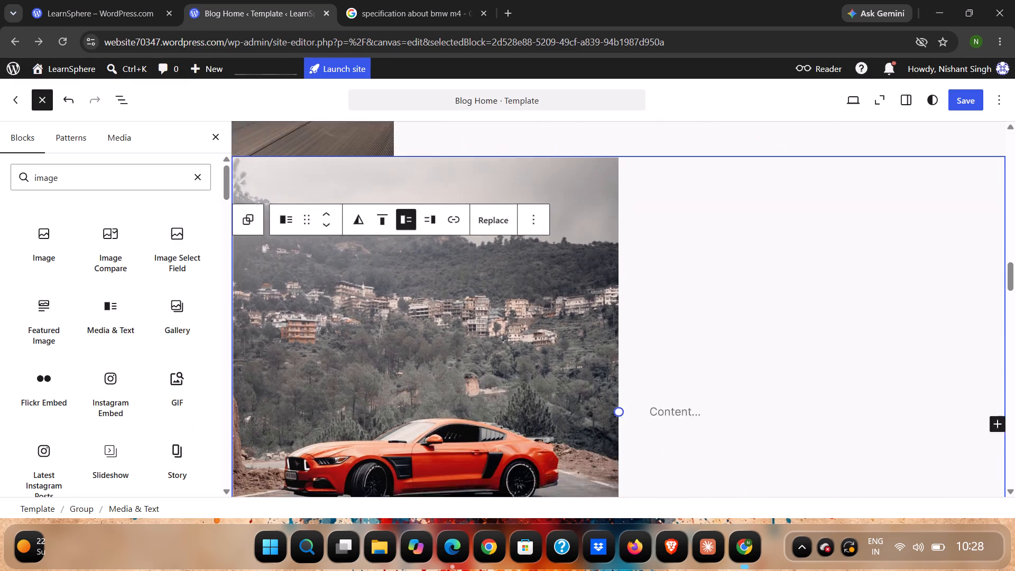
scroll(863, 471, "down", 2)
scroll(863, 471, "up", 2)
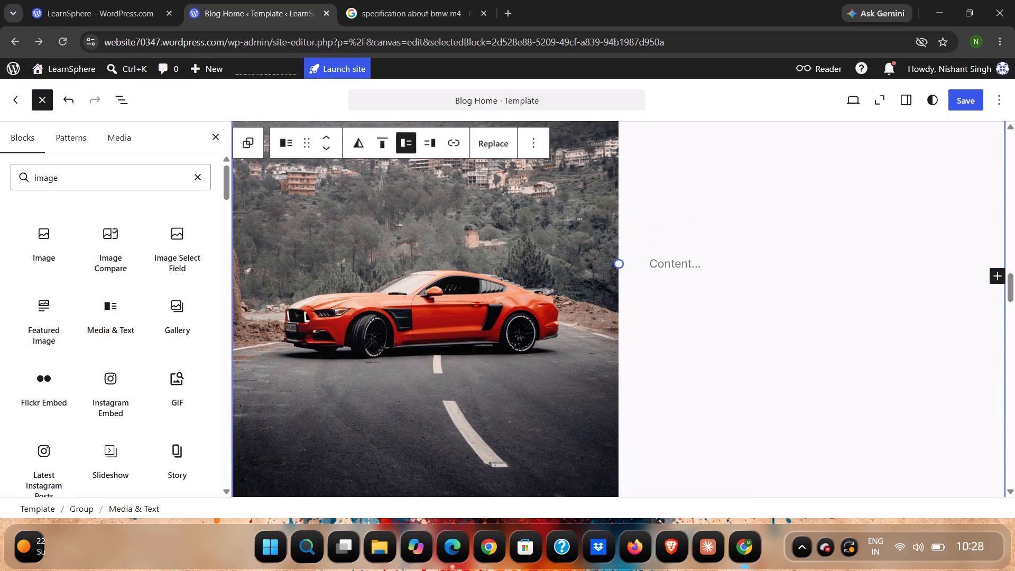
left_click_drag(620, 266, 541, 258)
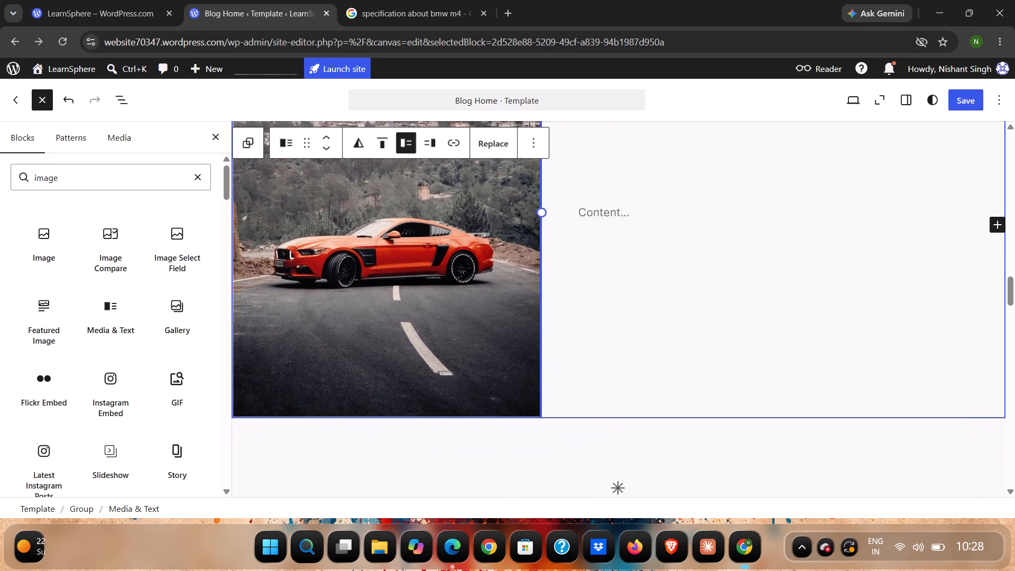
left_click_drag(541, 258, 440, 244)
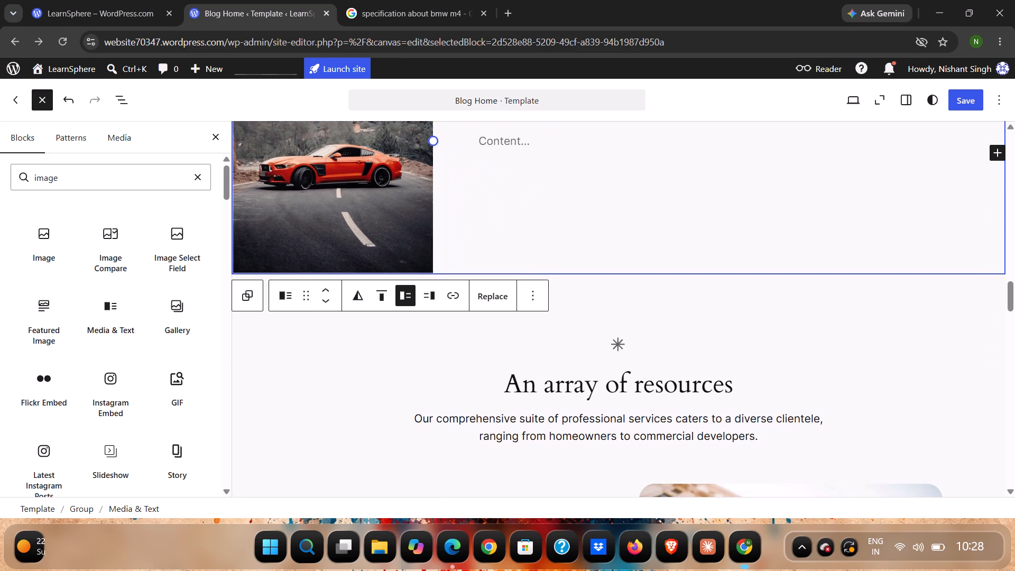
scroll(561, 190, "up", 3)
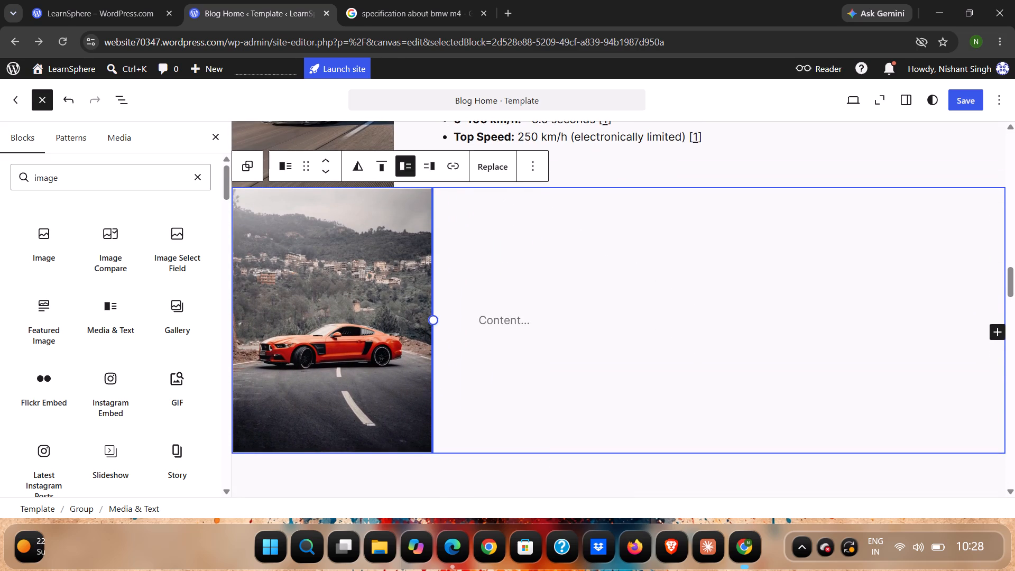
left_click_drag(431, 322, 395, 315)
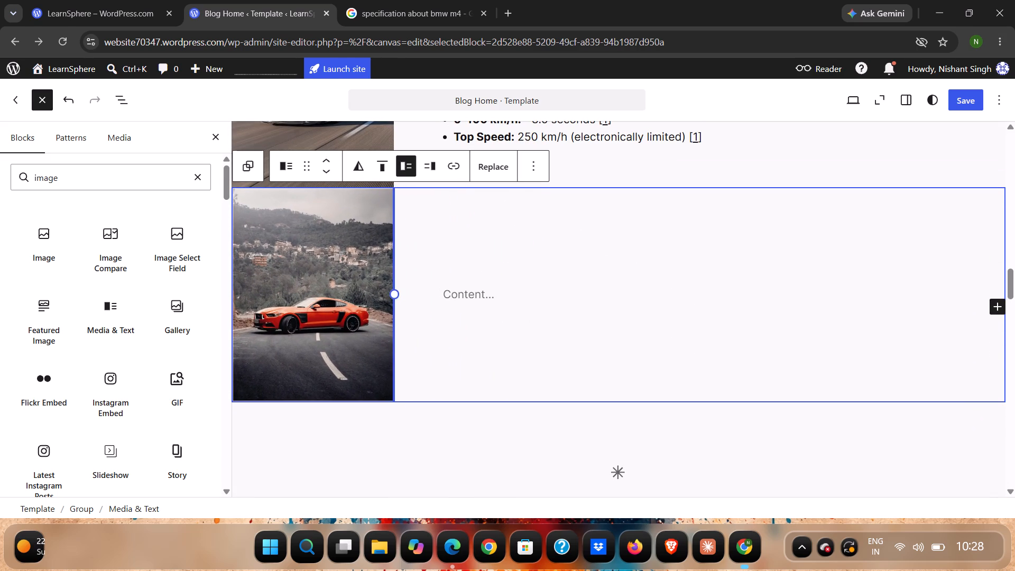
left_click_drag(395, 315, 395, 315)
left_click(504, 312)
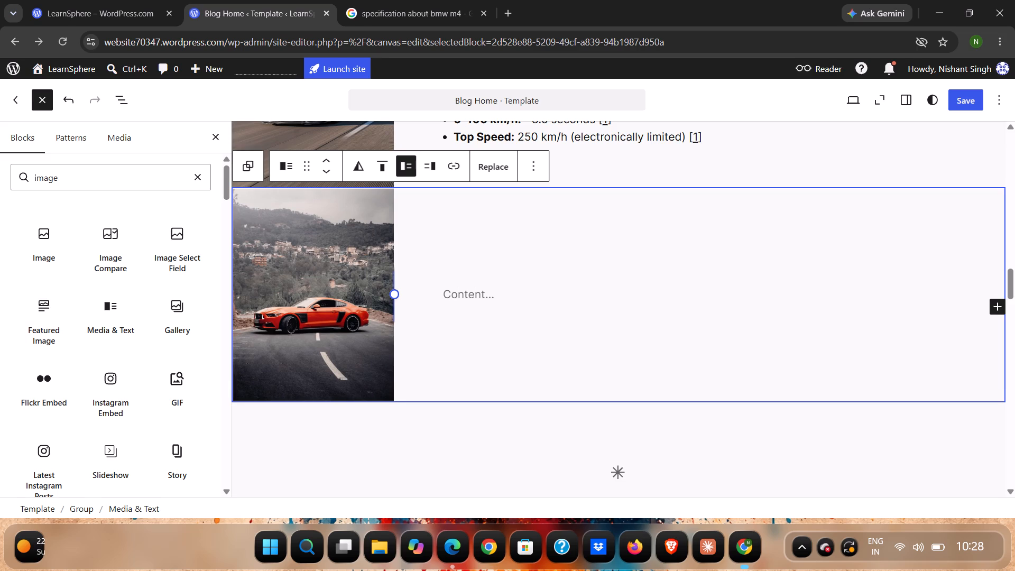
In the browser tab with the BMW M4 search, ask Google "about mustang".
left_click(416, 16)
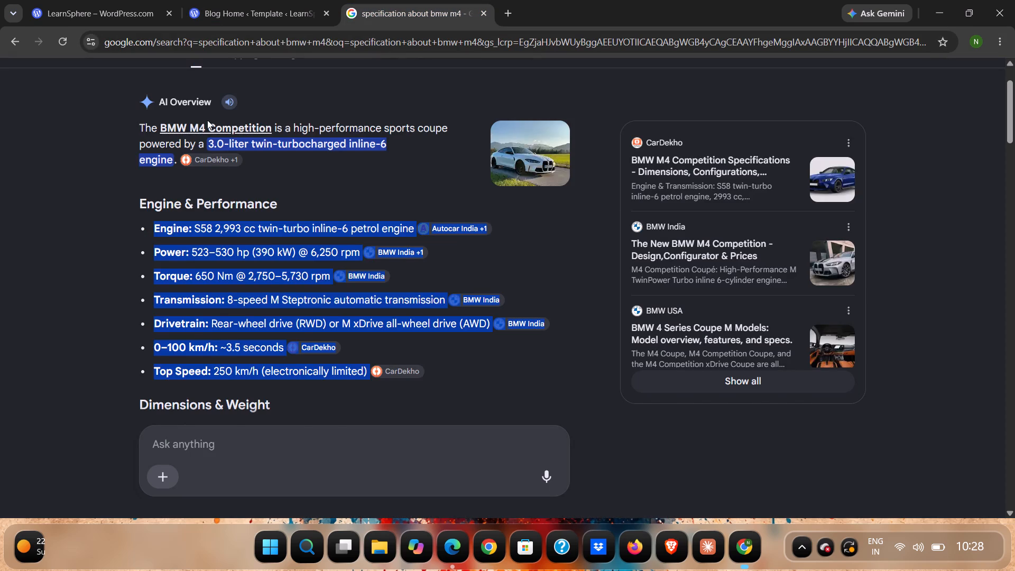
scroll(224, 314, "up", 4)
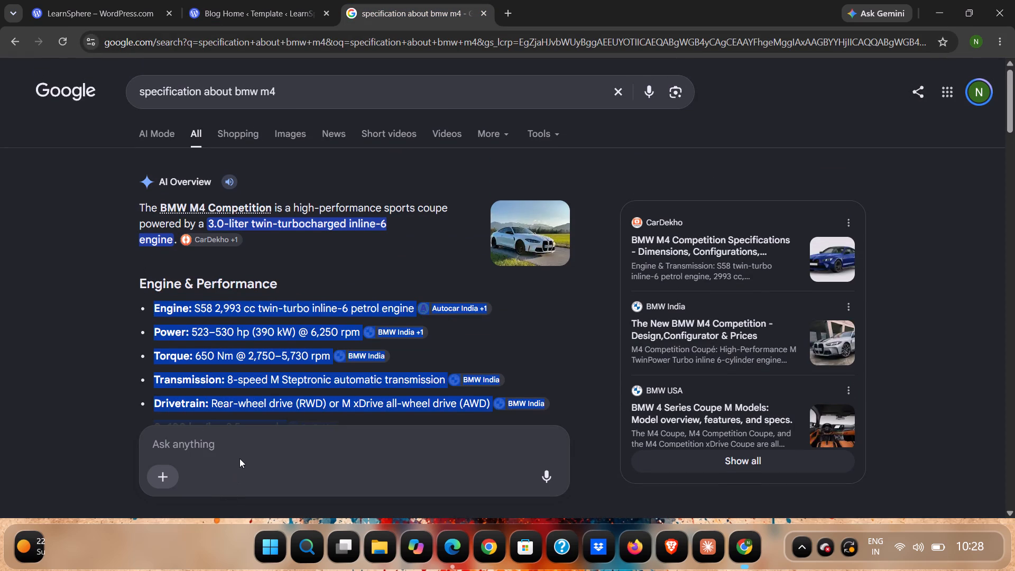
left_click(239, 458)
type("about mustang")
key("Return")
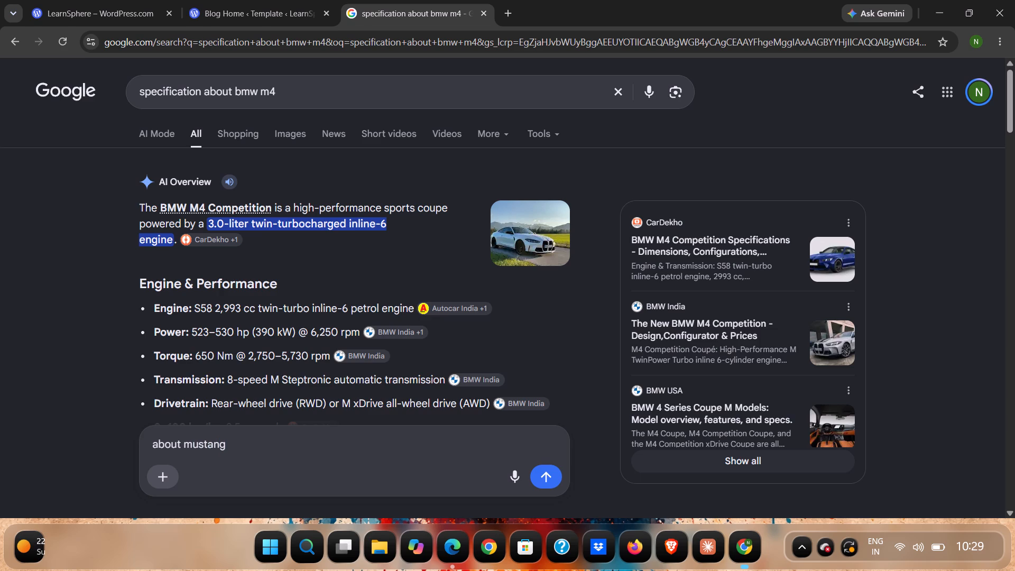
Copy the Mustang specifications list from Engine to Top Speed and paste it into the content area beside the orange Mustang photo.
scroll(239, 458, "down", 1)
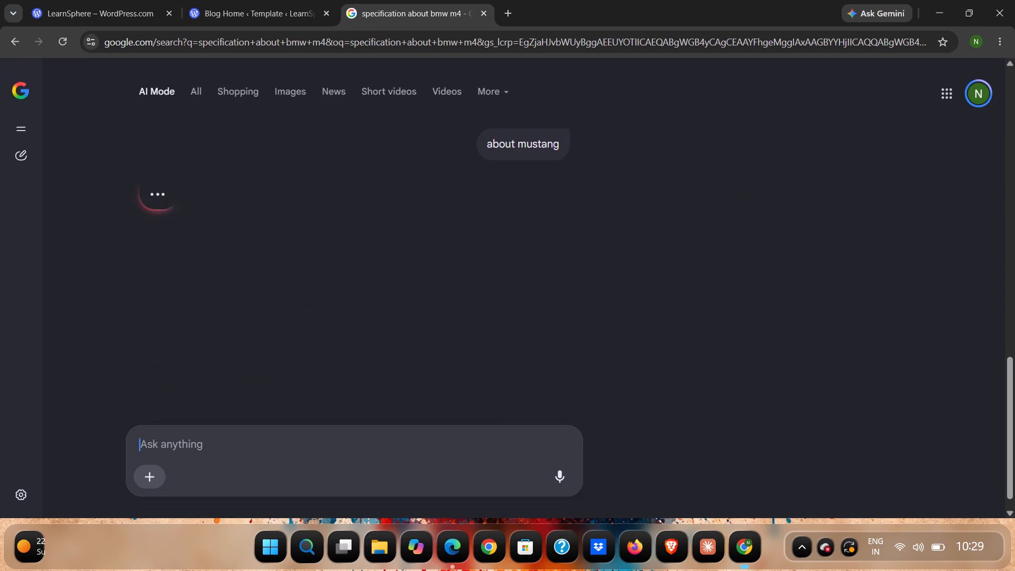
scroll(239, 458, "down", 1)
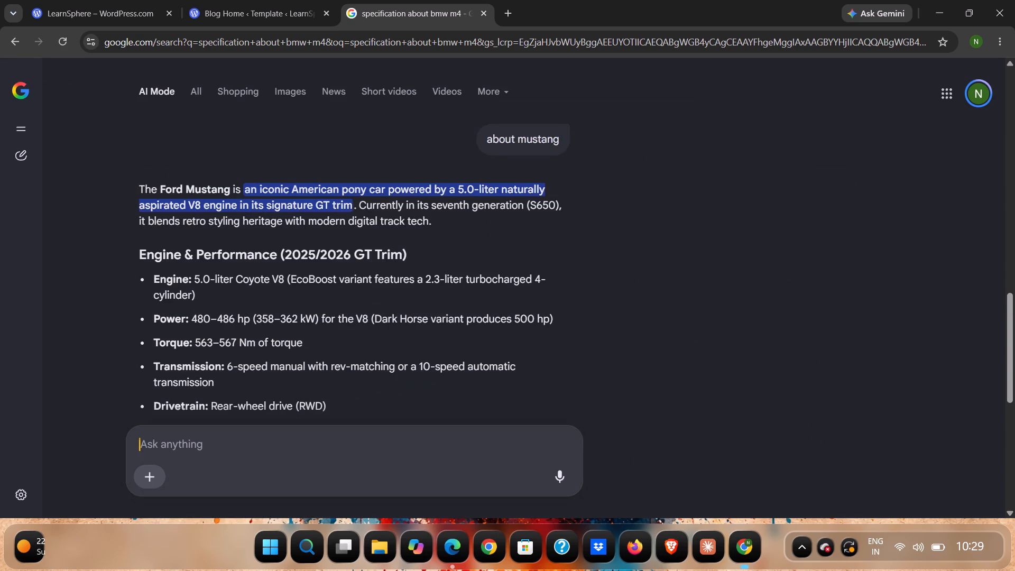
scroll(239, 458, "down", 2)
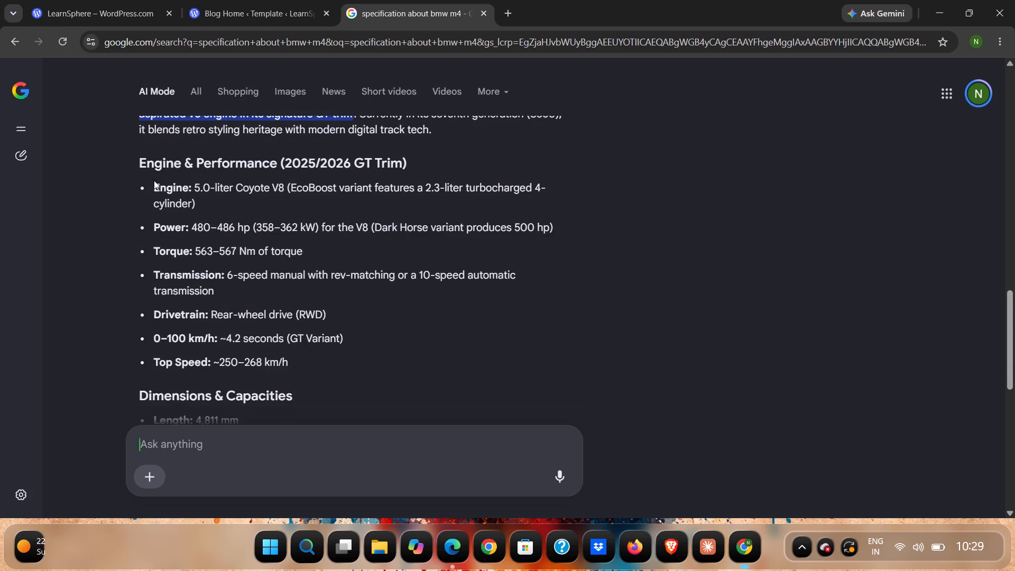
left_click_drag(153, 181, 294, 364)
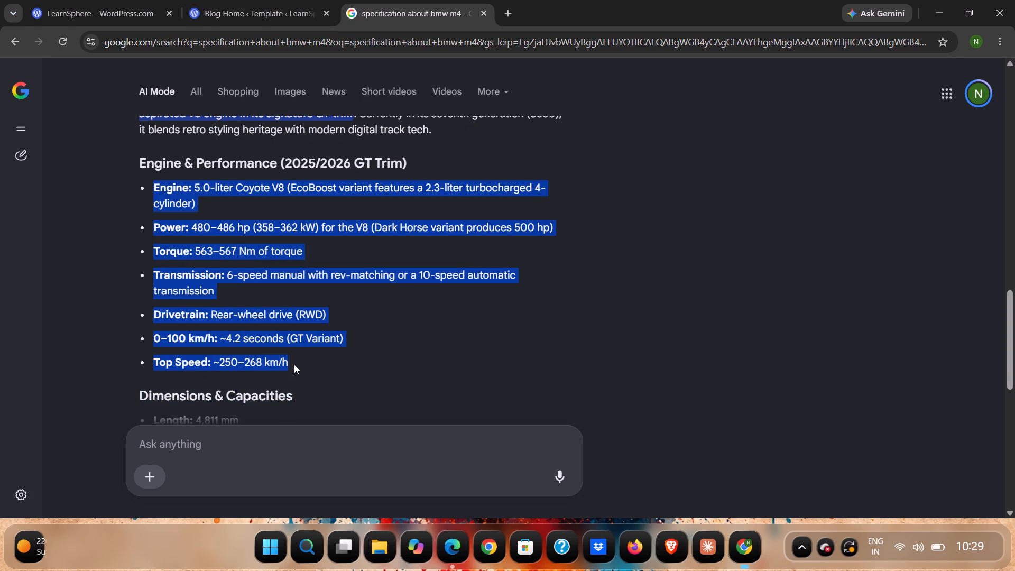
key("ctrl+c")
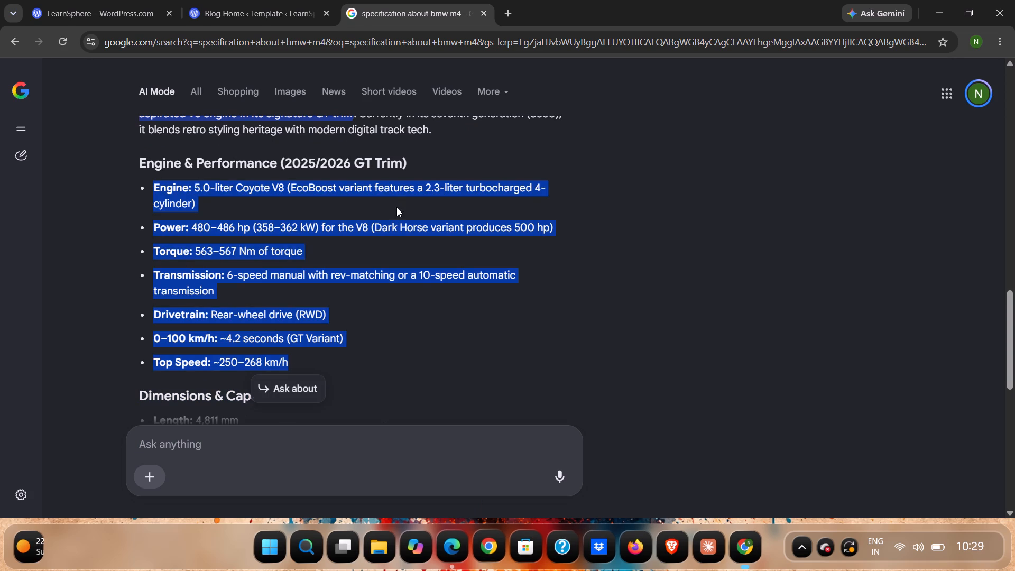
left_click(256, 6)
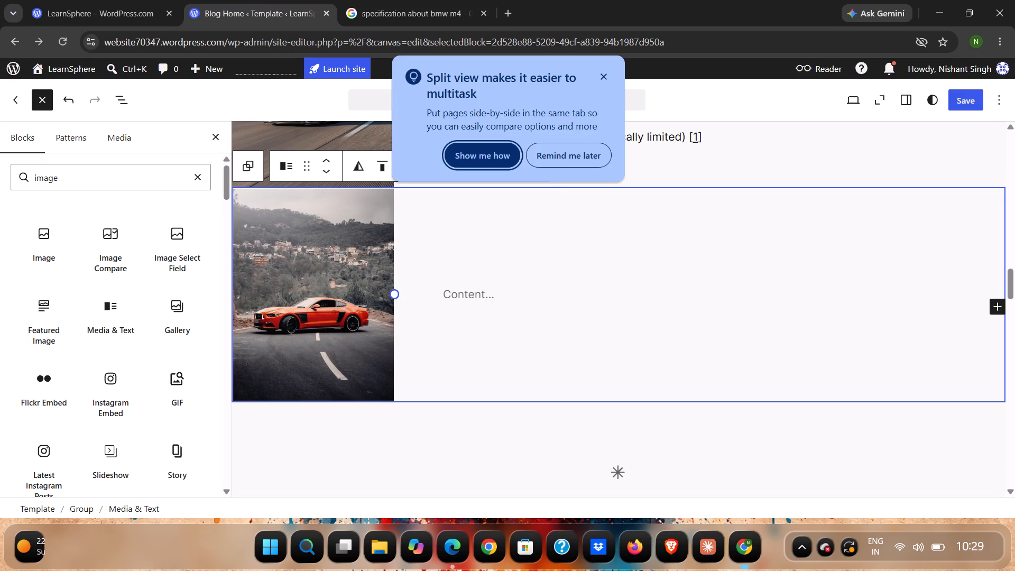
key("ctrl+v")
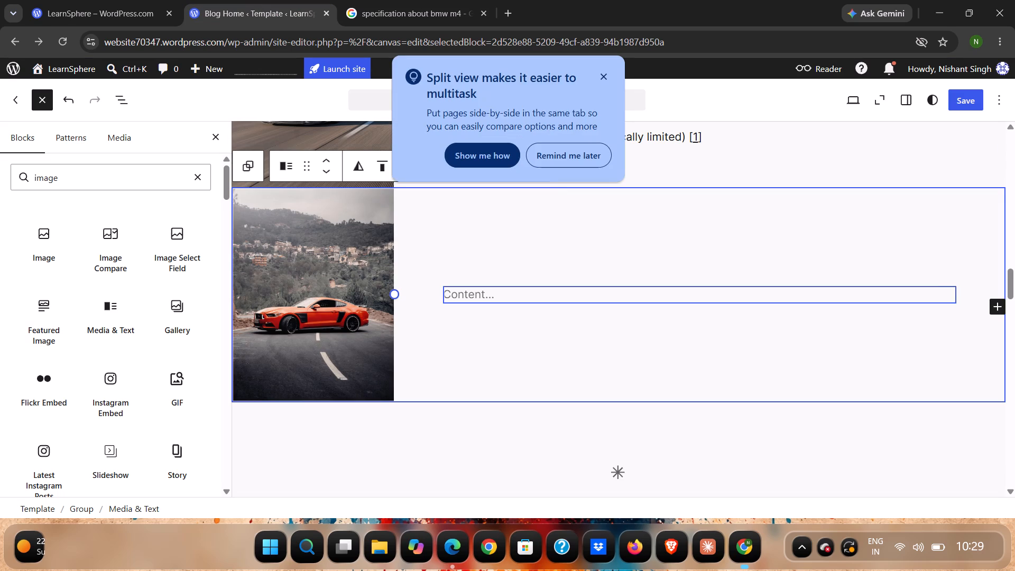
left_click(484, 302)
key("ctrl+v")
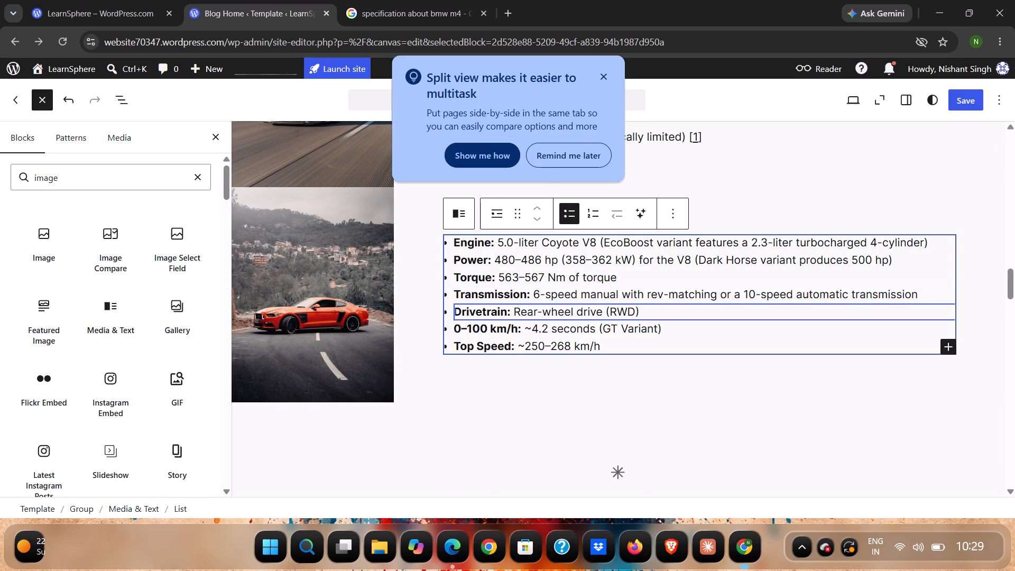
Review the page from the Mustang block up to the header, checking the hero photos and the sections between.
scroll(508, 315, "down", 2)
scroll(503, 254, "up", 2)
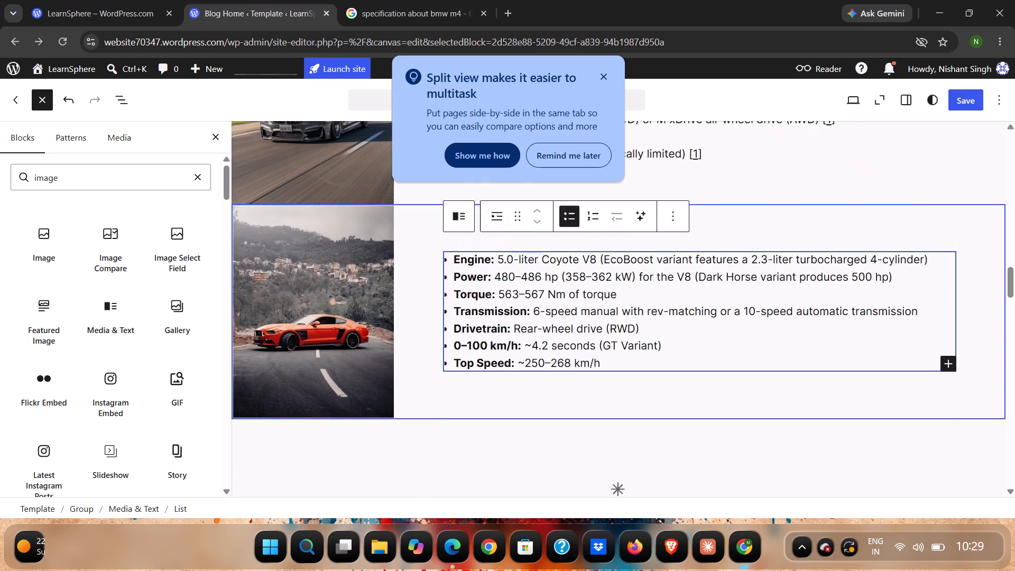
scroll(503, 254, "up", 5)
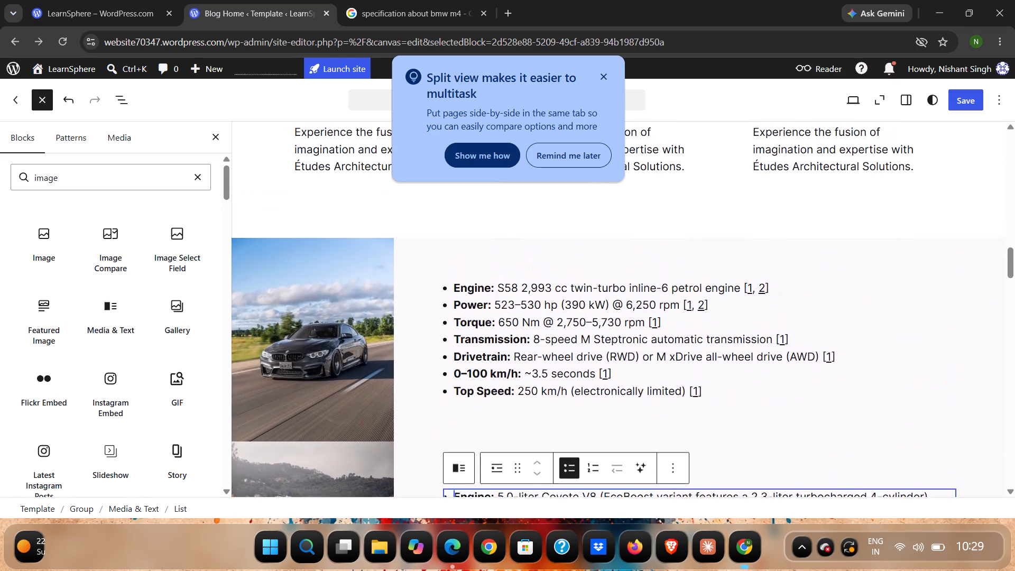
scroll(503, 254, "up", 11)
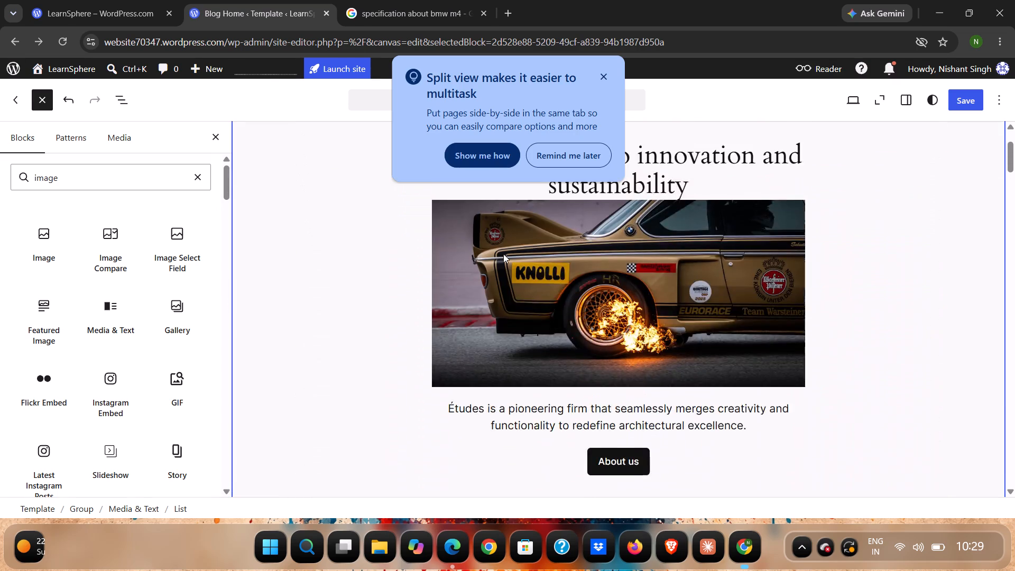
scroll(503, 254, "up", 3)
scroll(503, 254, "down", 4)
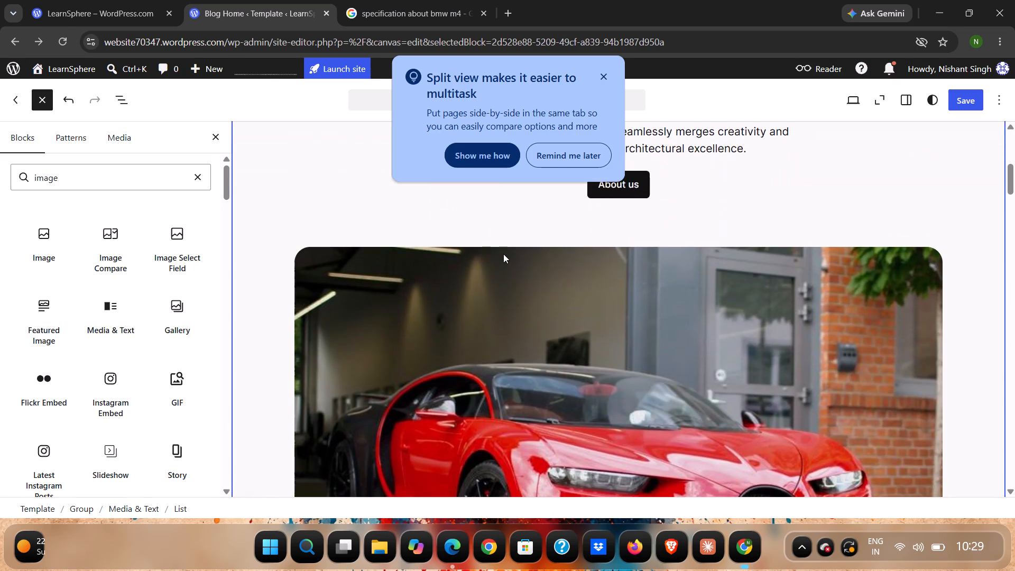
scroll(503, 254, "down", 7)
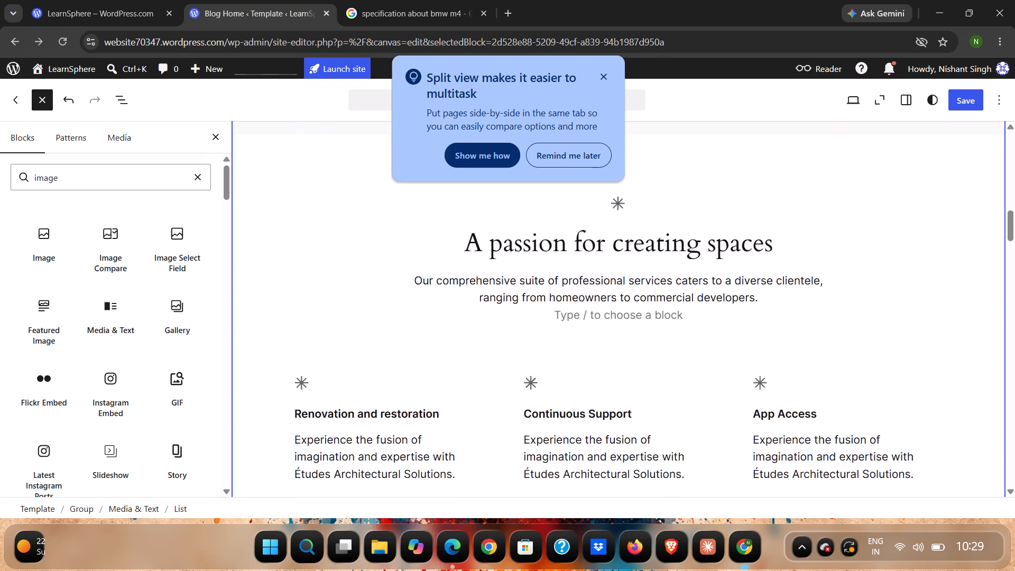
scroll(503, 254, "down", 3)
scroll(503, 254, "up", 5)
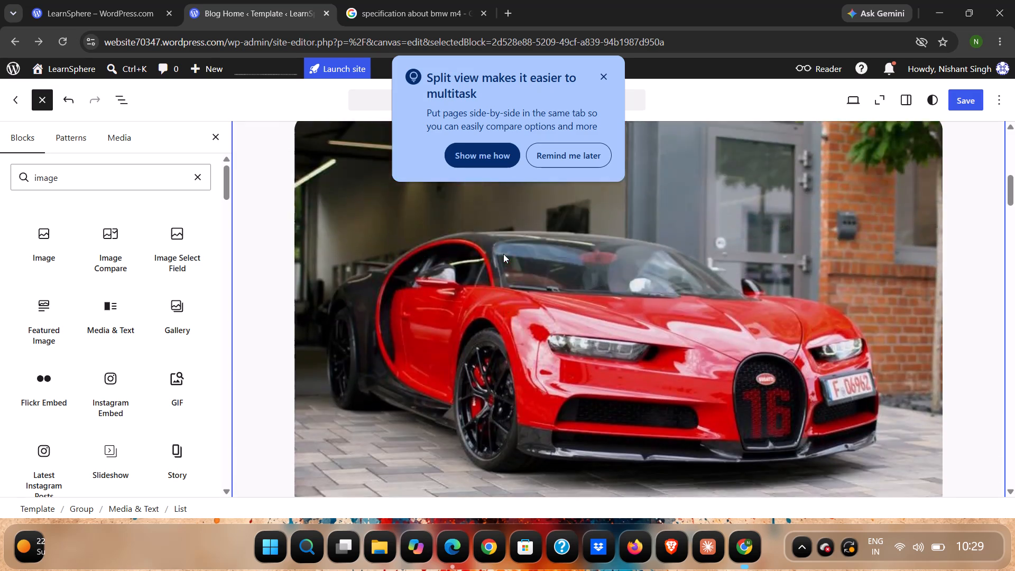
right_click(503, 254)
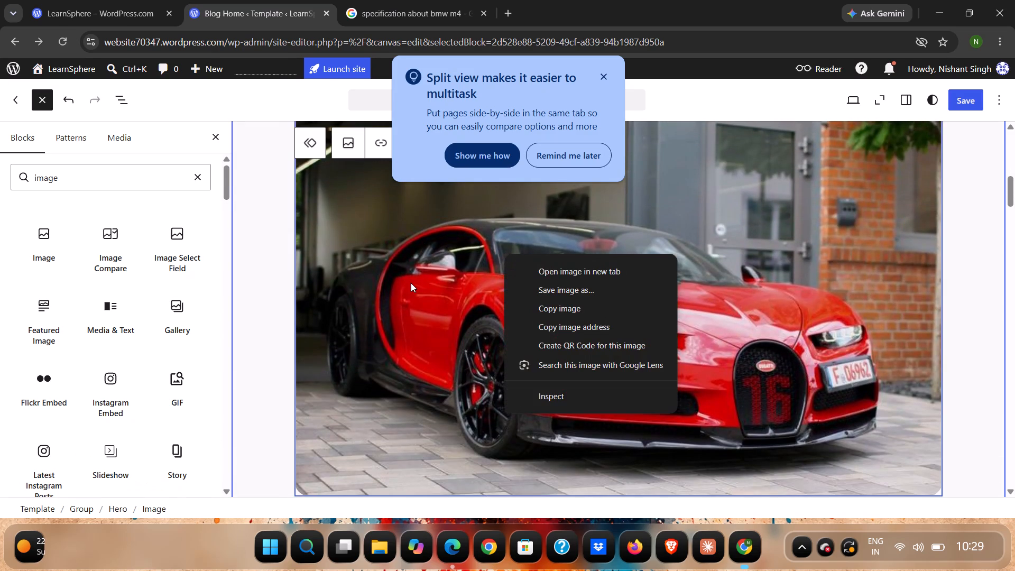
left_click(411, 283)
scroll(411, 283, "up", 4)
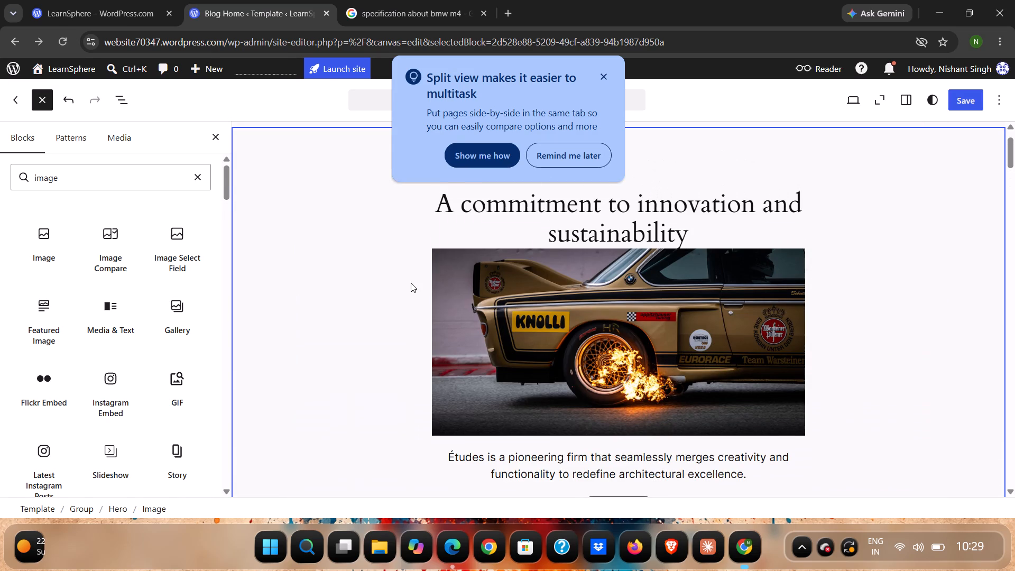
scroll(411, 283, "up", 1)
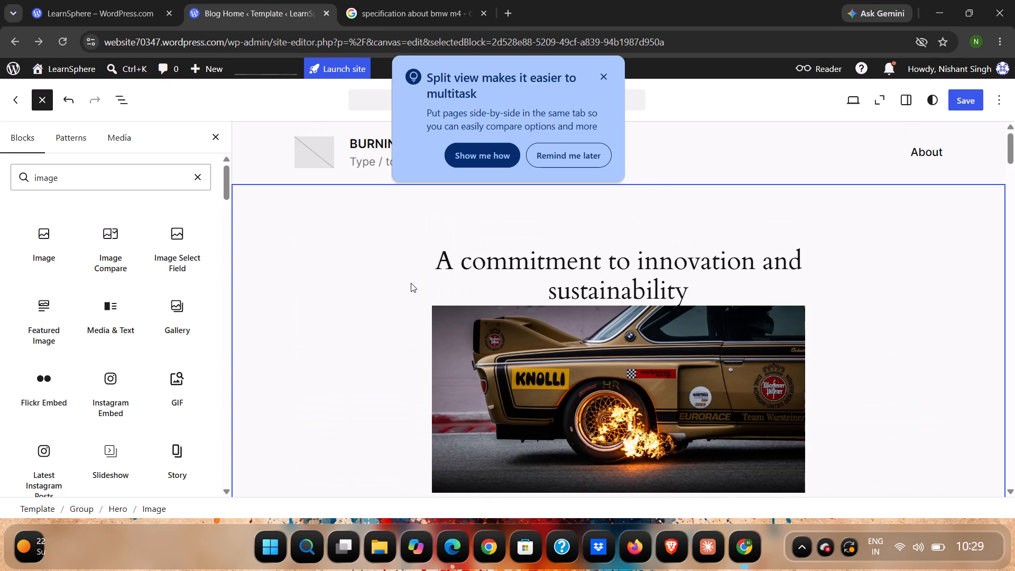
scroll(411, 283, "down", 8)
Turn on the caption for the red Bugatti hero photo and look through the caption's extra formatting options.
left_click(496, 304)
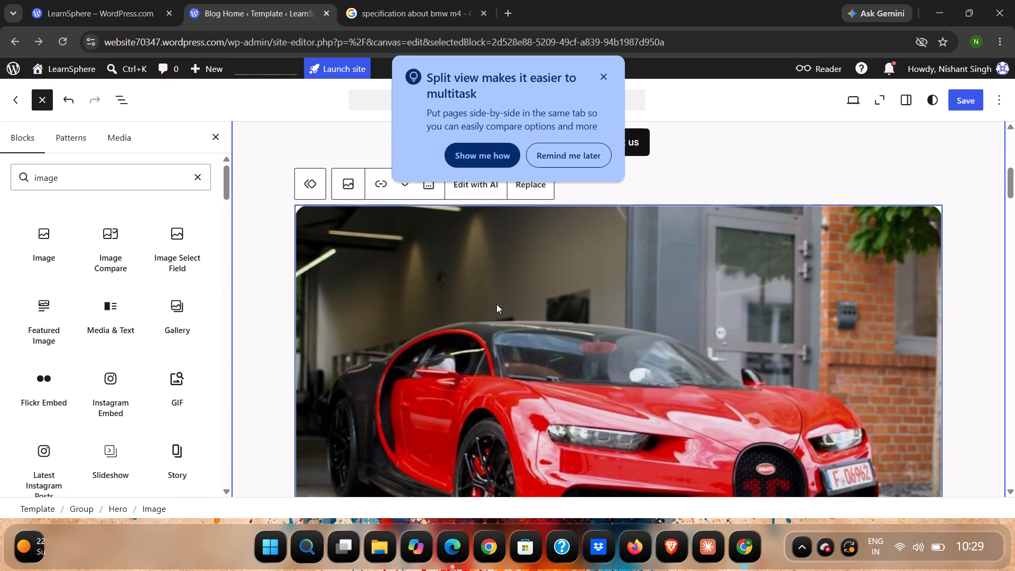
left_click(607, 79)
scroll(644, 278, "down", 2)
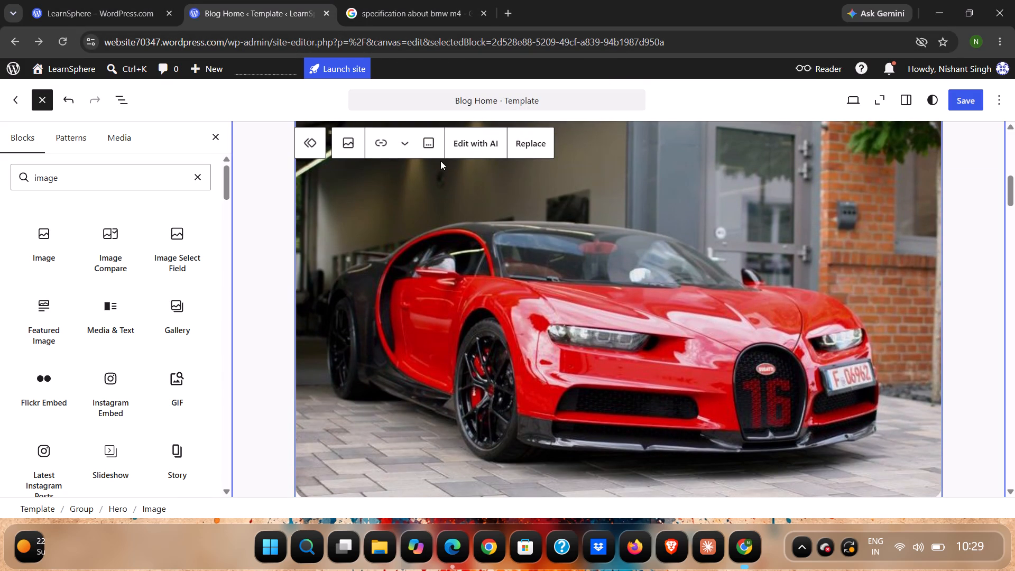
left_click(400, 146)
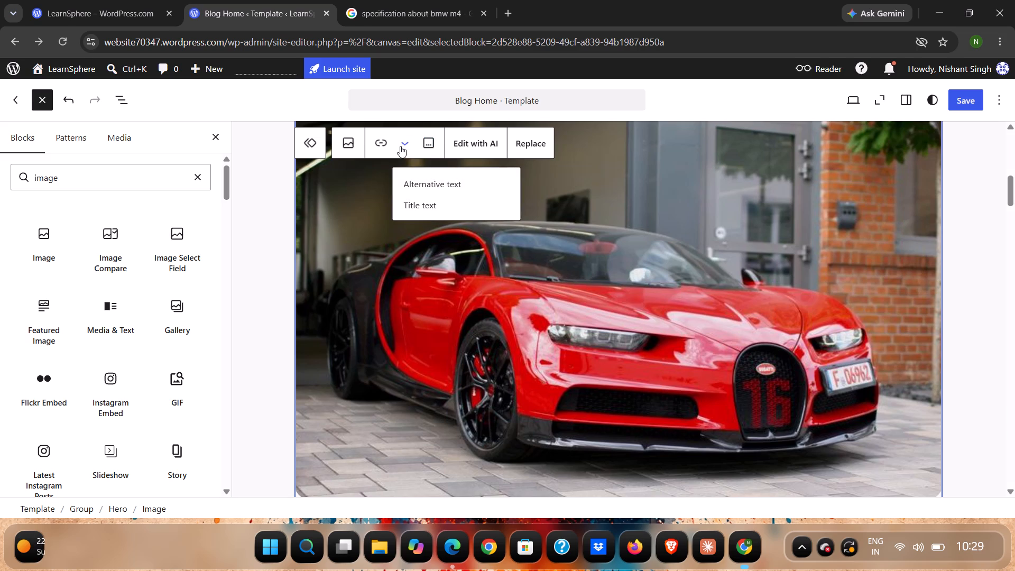
left_click(421, 144)
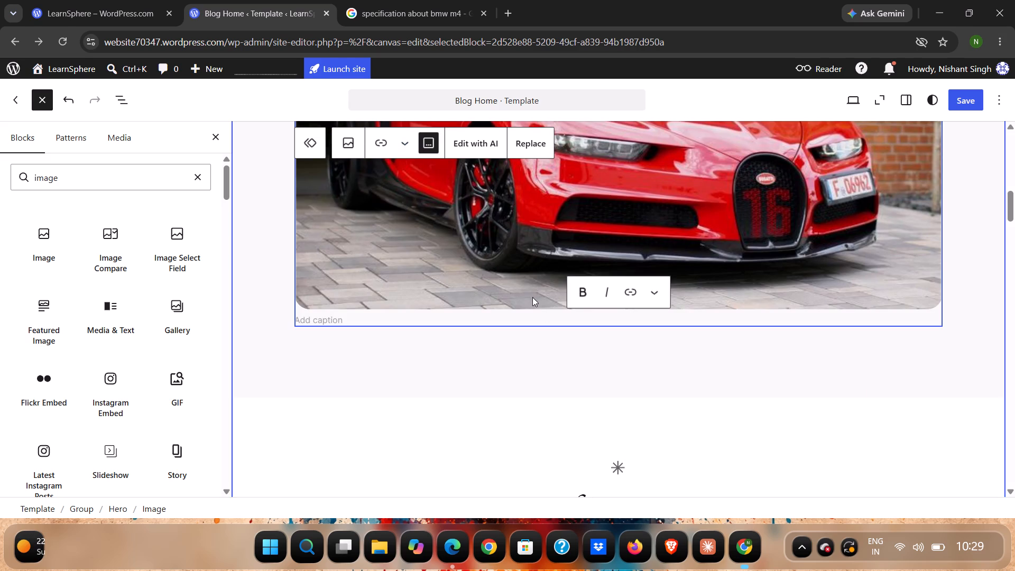
left_click(652, 298)
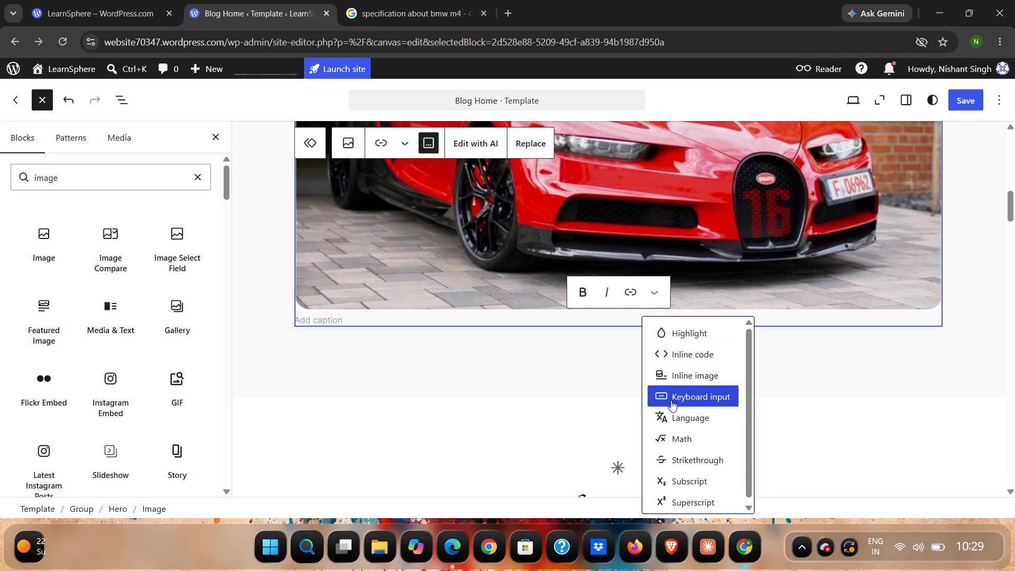
scroll(671, 400, "down", 2)
scroll(671, 400, "up", 1)
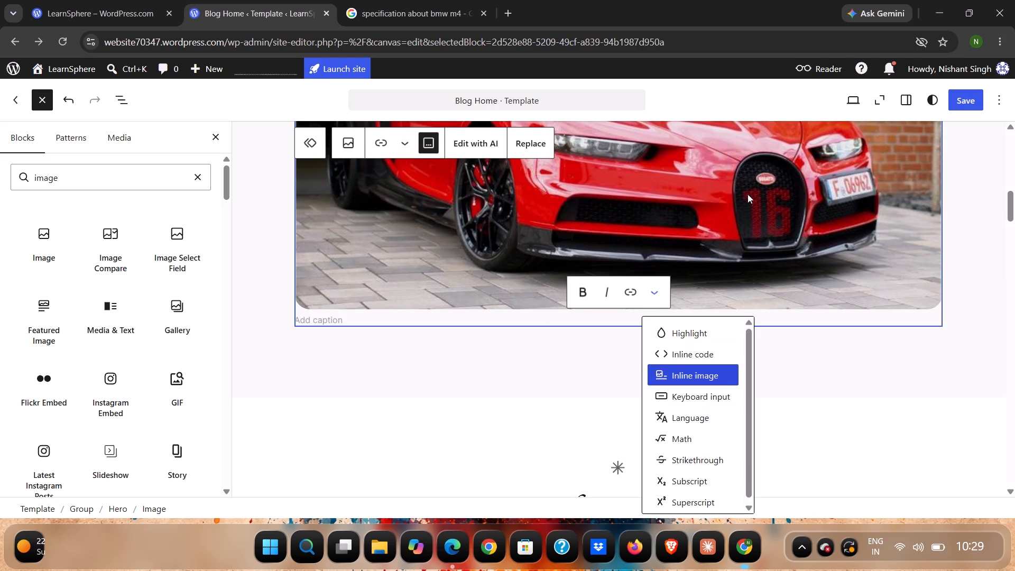
left_click(751, 188)
Add a third Media & Text block and move it below the "A passion for creating spaces" section, directly above the BMW block.
scroll(751, 188, "up", 3)
scroll(751, 188, "down", 7)
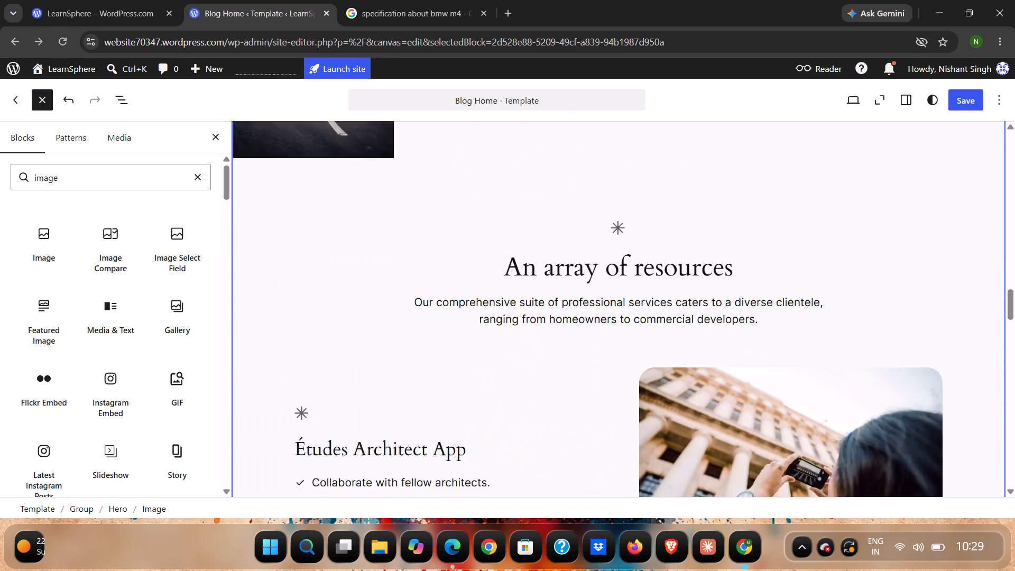
scroll(751, 188, "down", 1)
scroll(751, 188, "up", 2)
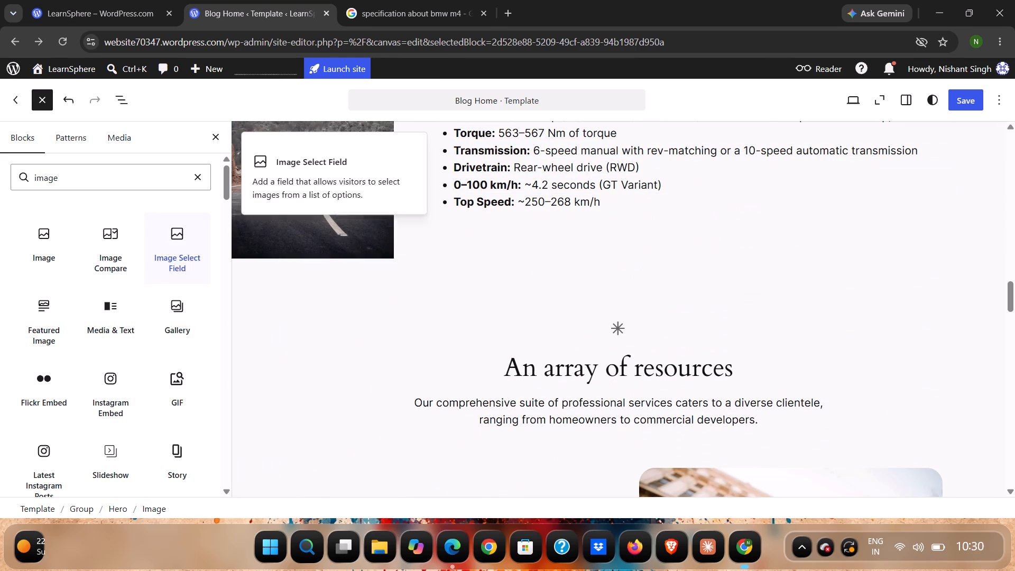
left_click(114, 318)
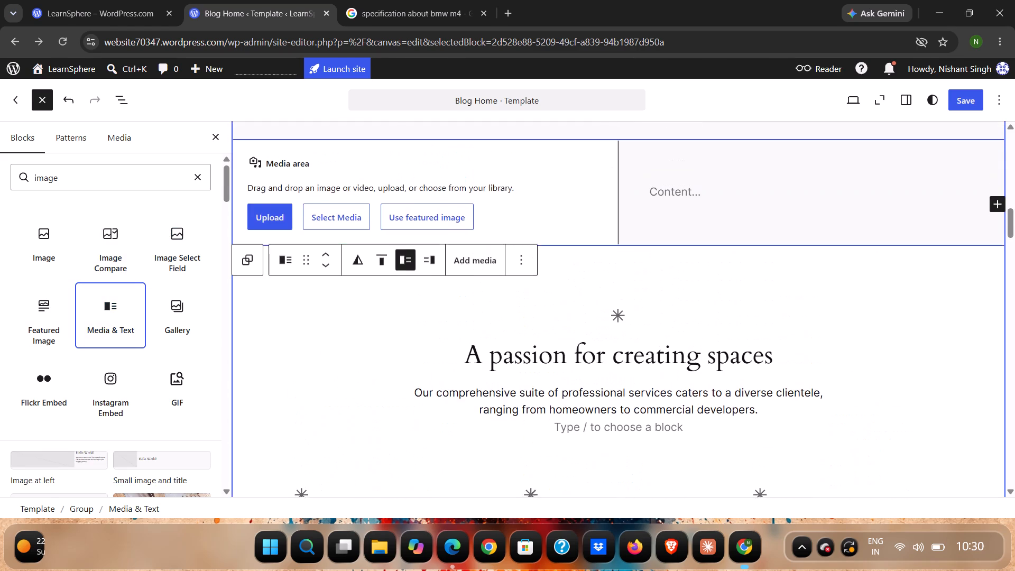
left_click(327, 279)
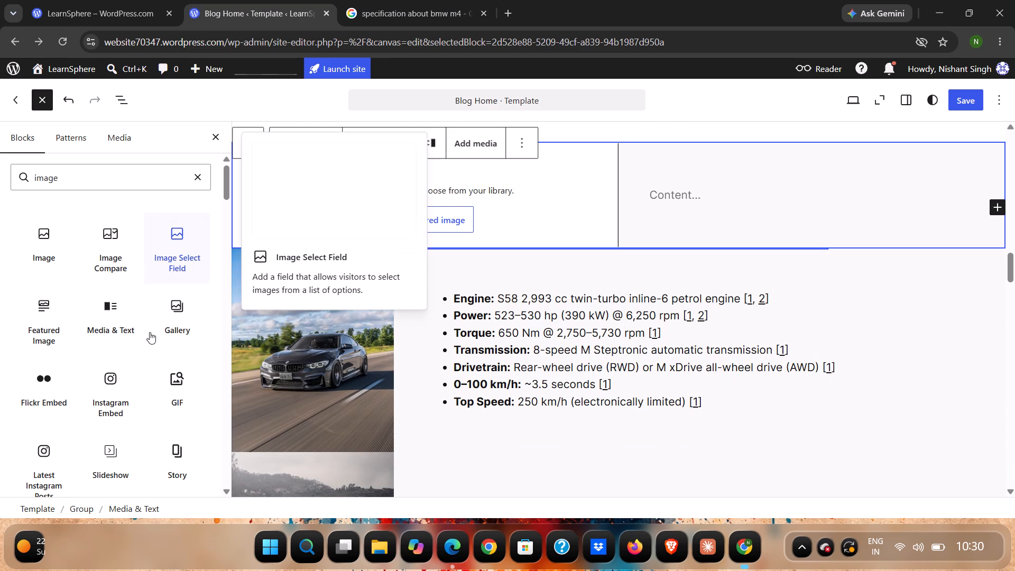
Search Pexels free photos for "porsche" as the media of the empty Media & Text block above the BMW block.
scroll(480, 263, "up", 1)
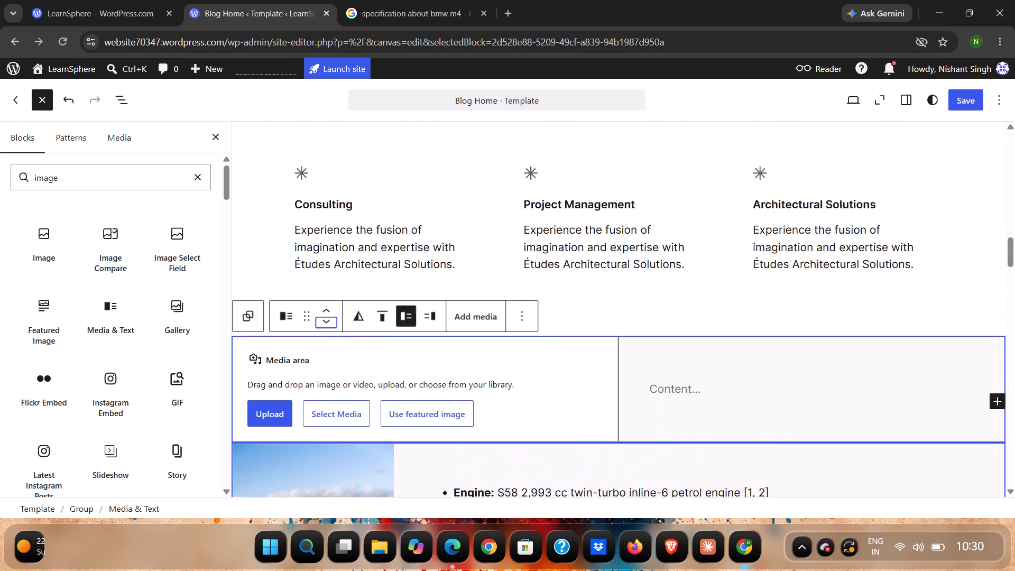
scroll(480, 263, "up", 1)
left_click(358, 358)
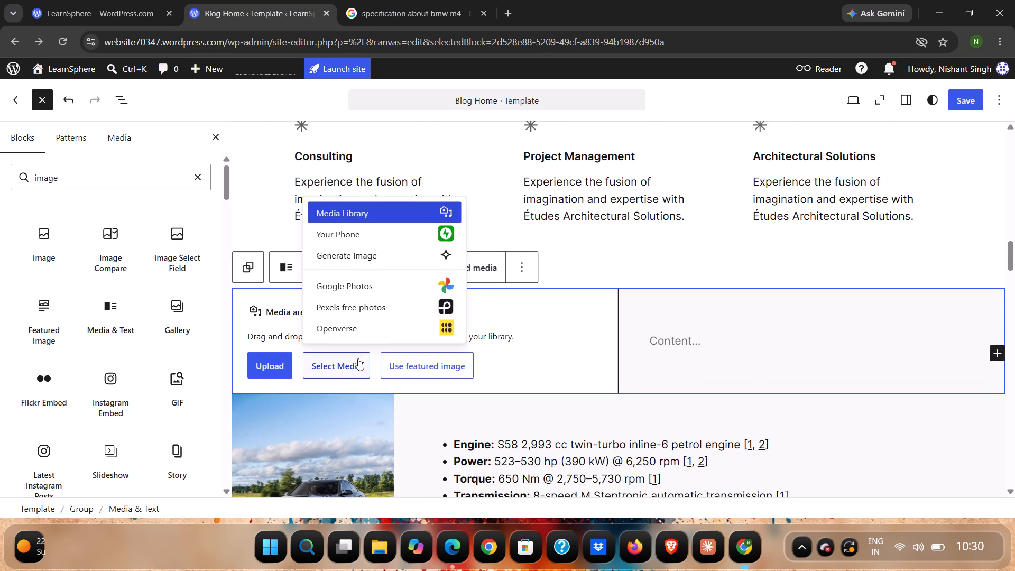
left_click(358, 315)
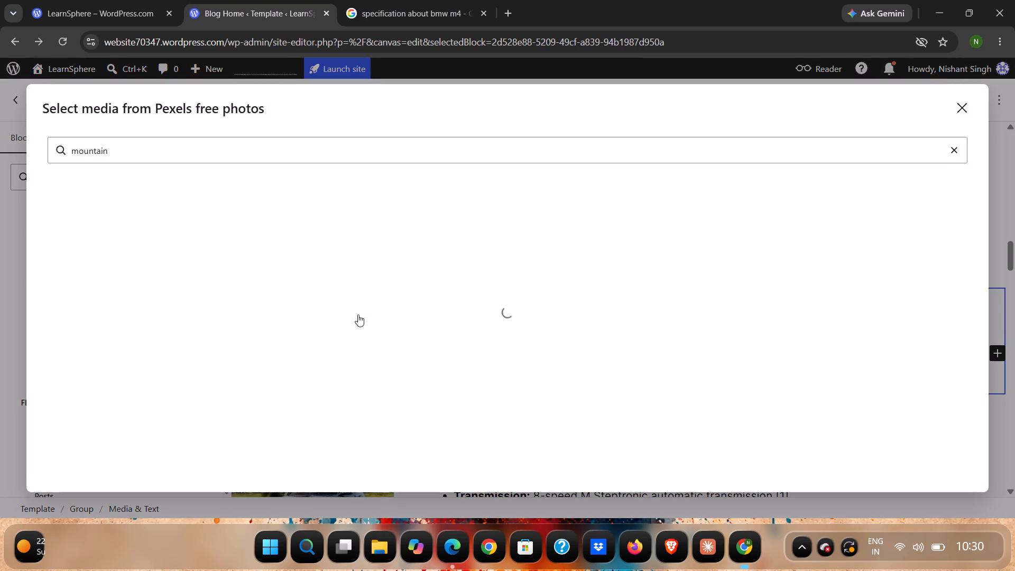
scroll(358, 315, "down", 4)
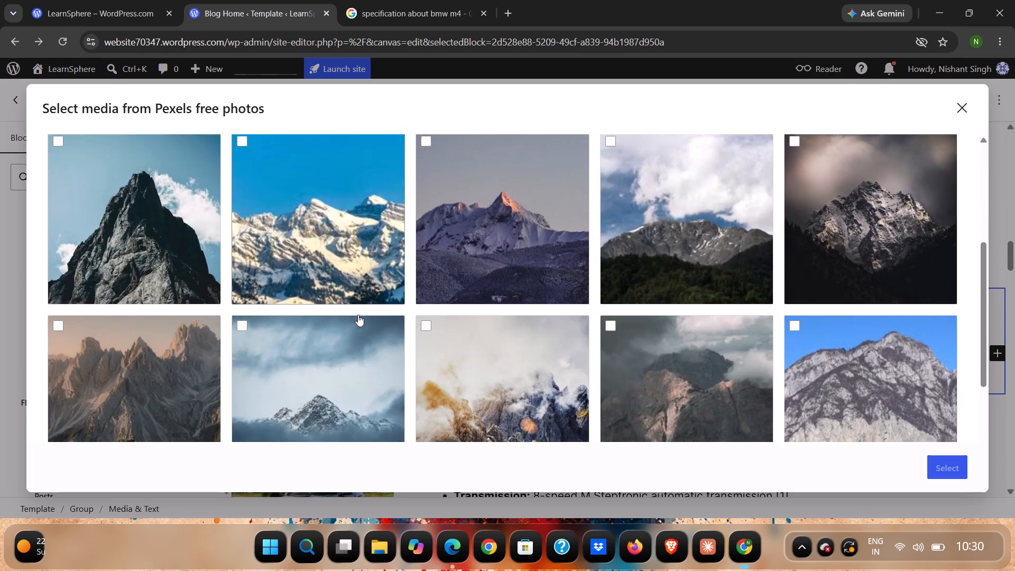
scroll(358, 315, "down", 4)
scroll(358, 315, "up", 4)
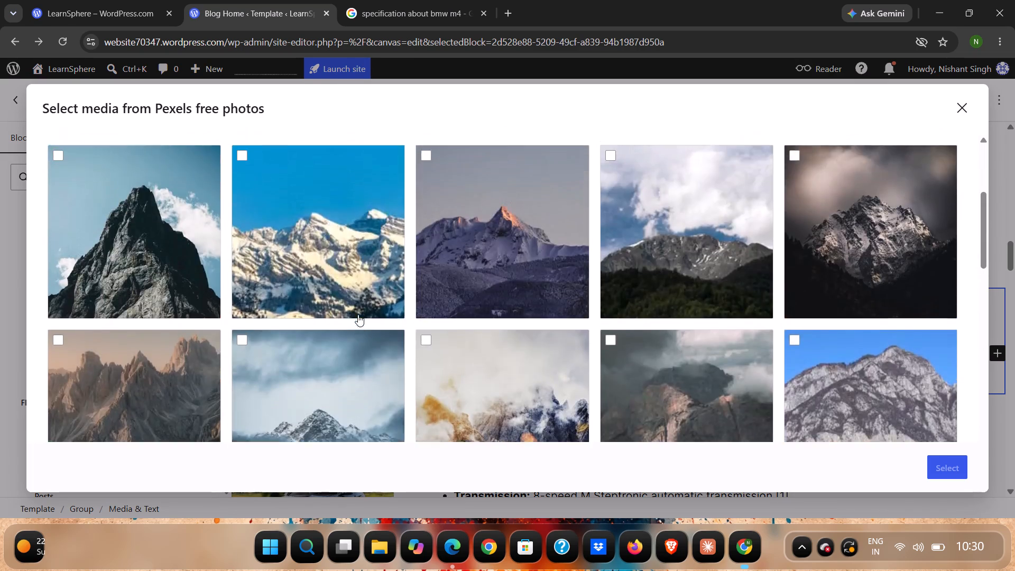
scroll(358, 315, "up", 1)
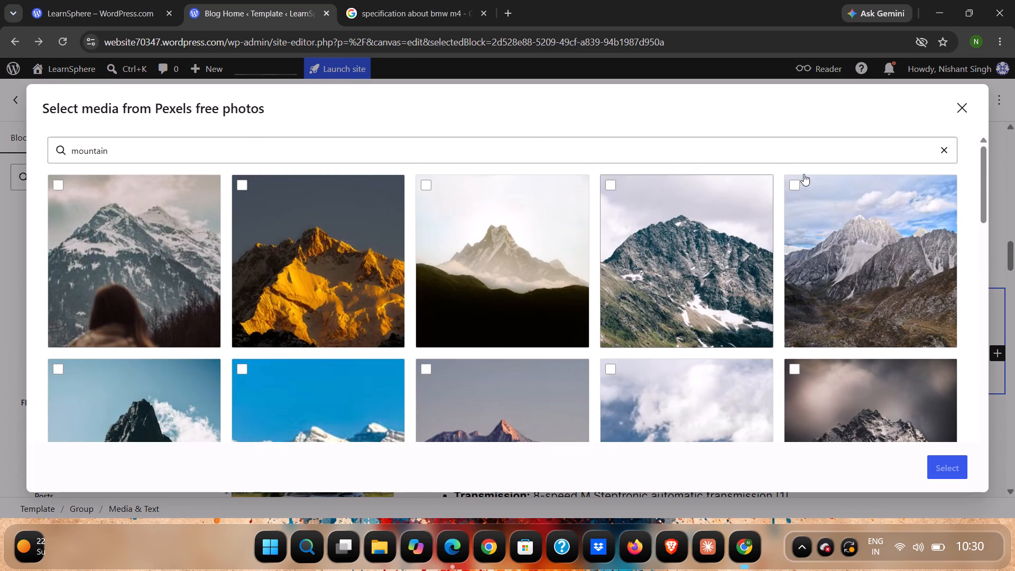
left_click(751, 161)
key("BackSpace")
key("BackSpace")
key("BackSpace")
key("BackSpace")
key("BackSpace")
key("BackSpace")
key("BackSpace")
key("BackSpace")
key("BackSpace")
key("BackSpace")
key("BackSpace")
key("BackSpace")
key("BackSpace")
key("BackSpace")
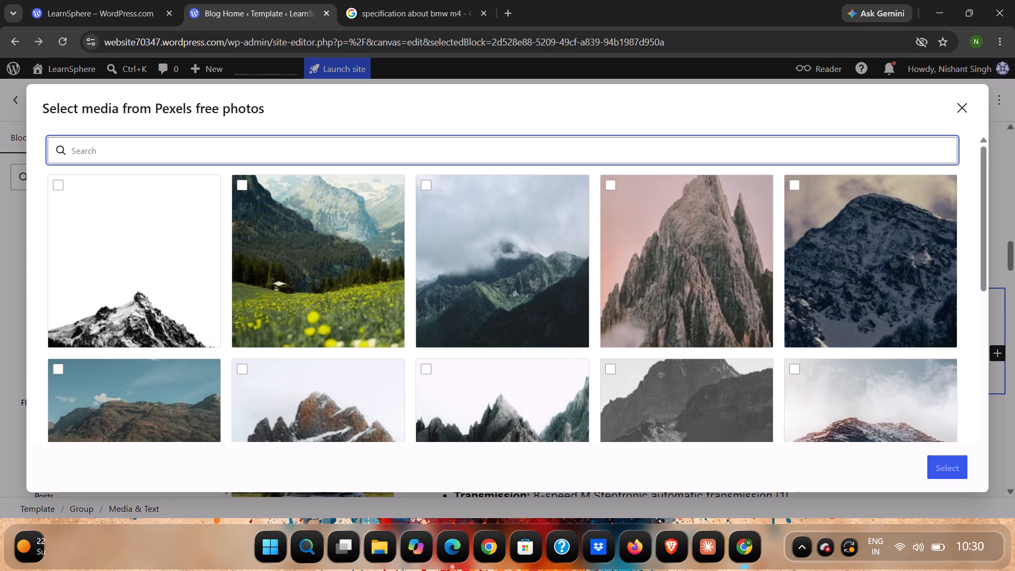
type("porsche")
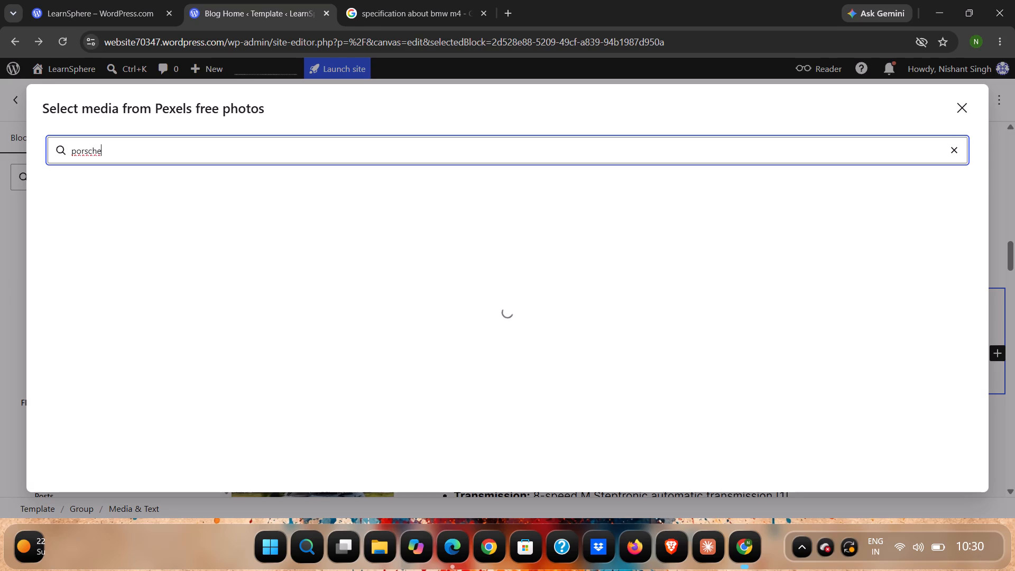
key("Return")
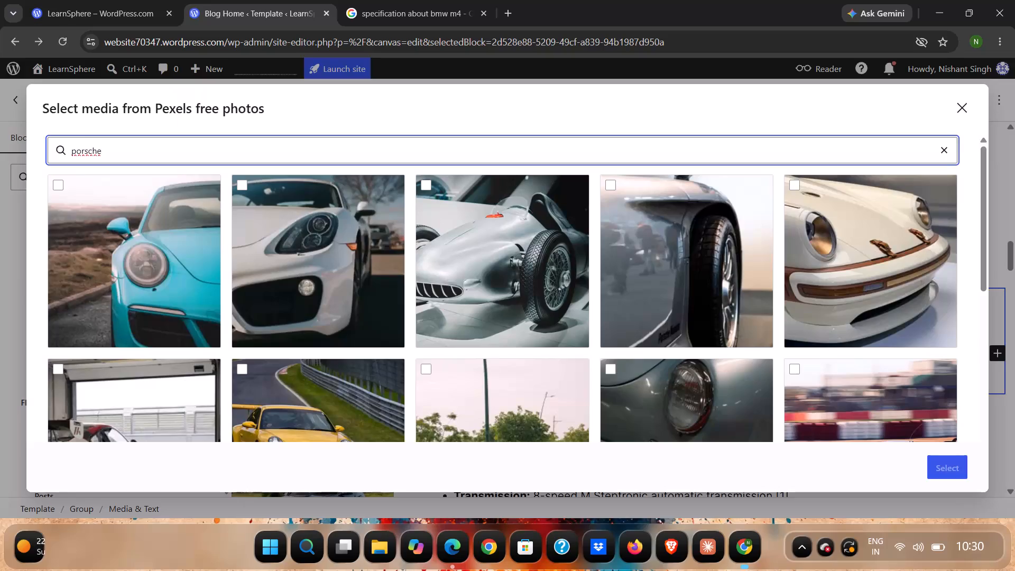
Insert the photo of the red Porsche parked on paving in front of a glass-fronted building into the block's media area.
scroll(751, 161, "down", 5)
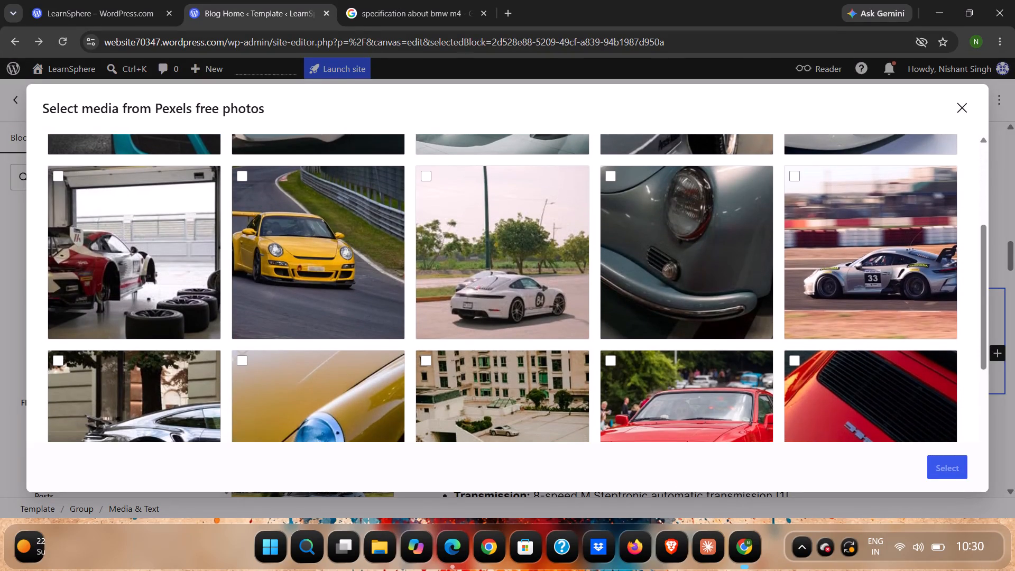
scroll(751, 161, "down", 4)
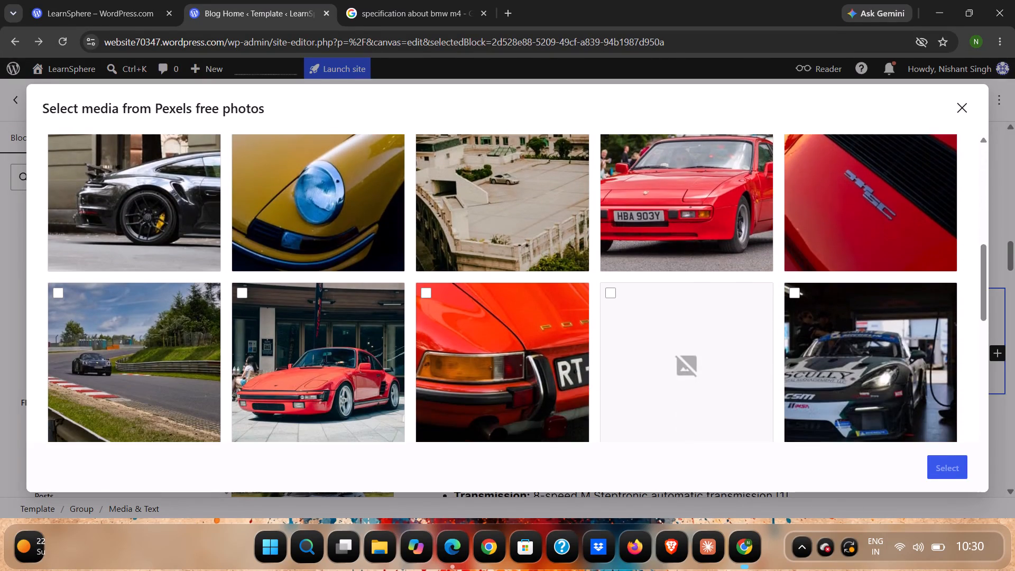
scroll(751, 161, "down", 2)
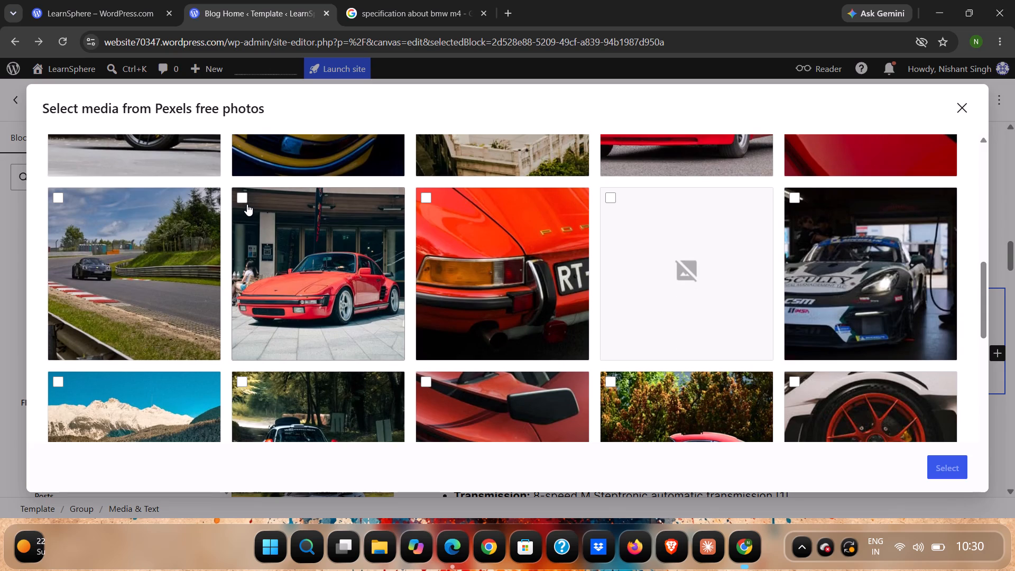
left_click(247, 204)
scroll(318, 281, "down", 2)
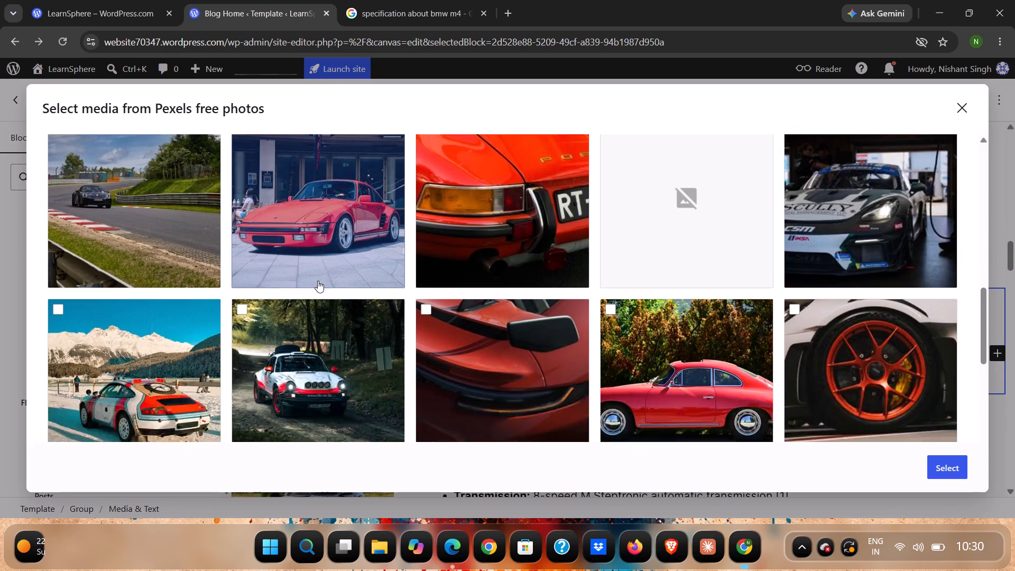
scroll(318, 281, "down", 4)
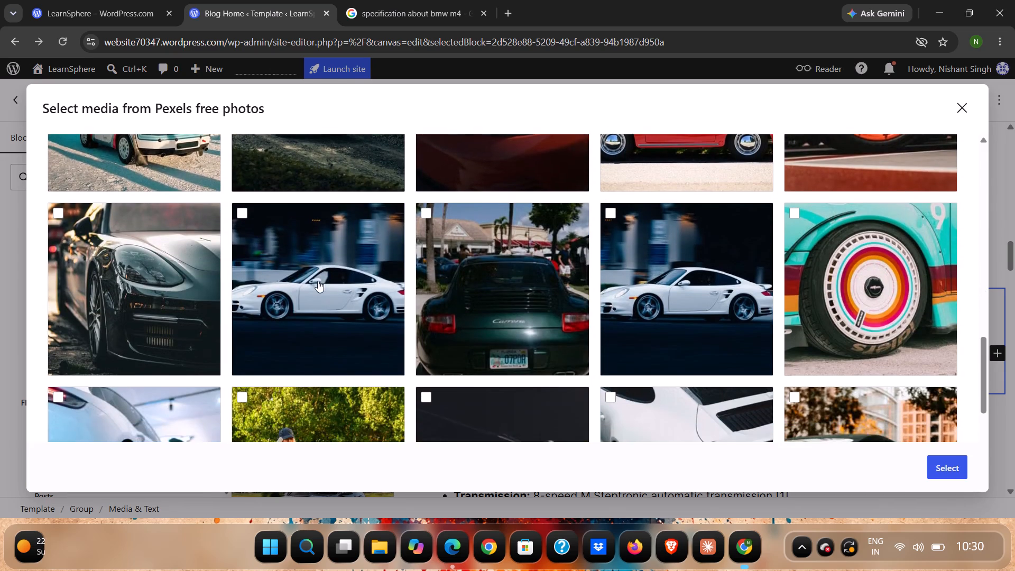
scroll(318, 281, "down", 5)
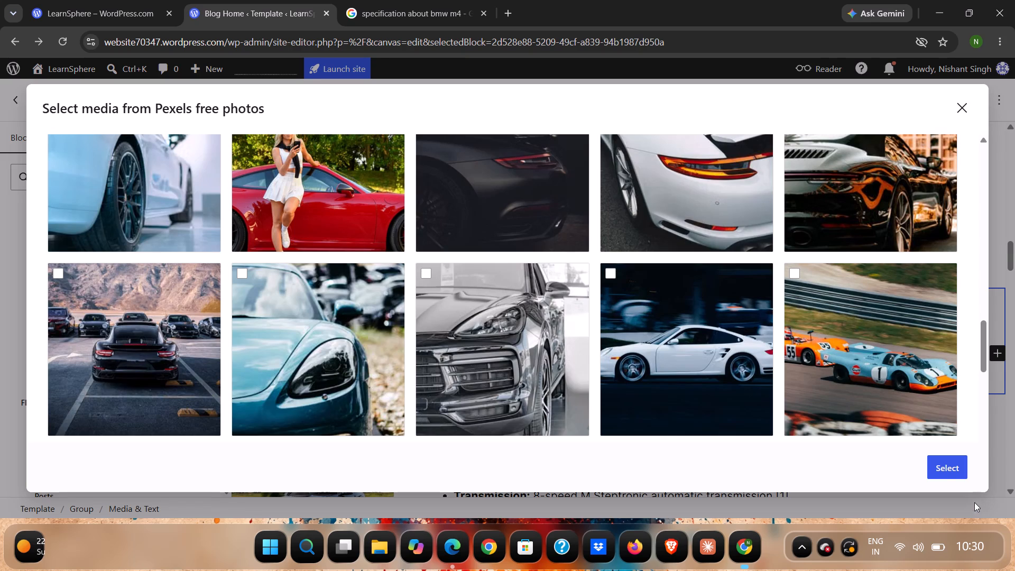
left_click(956, 475)
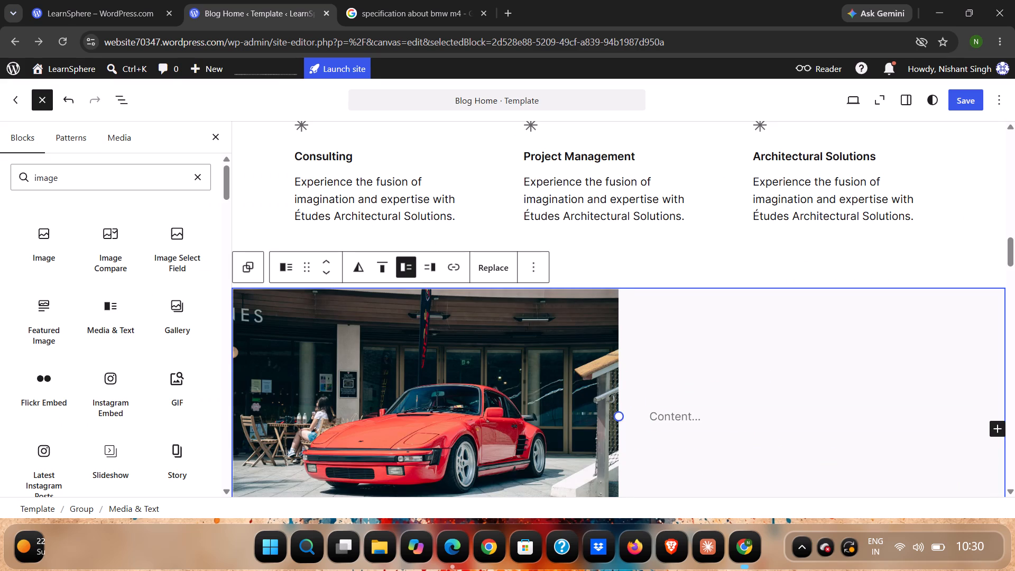
Narrow the red Porsche photo to the same width as the BMW photo below it.
scroll(735, 395, "down", 1)
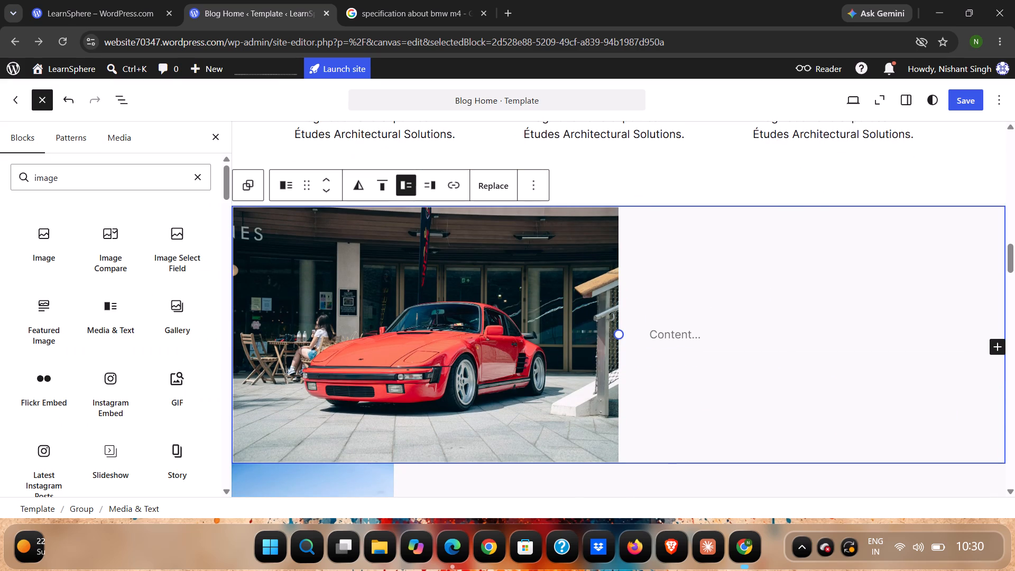
left_click_drag(620, 334, 398, 329)
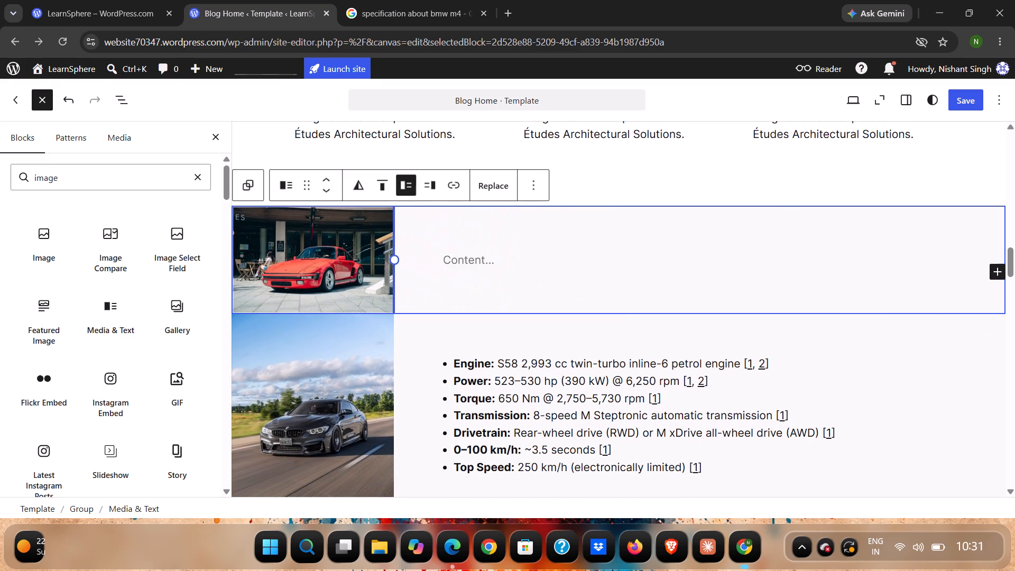
left_click_drag(398, 329, 398, 327)
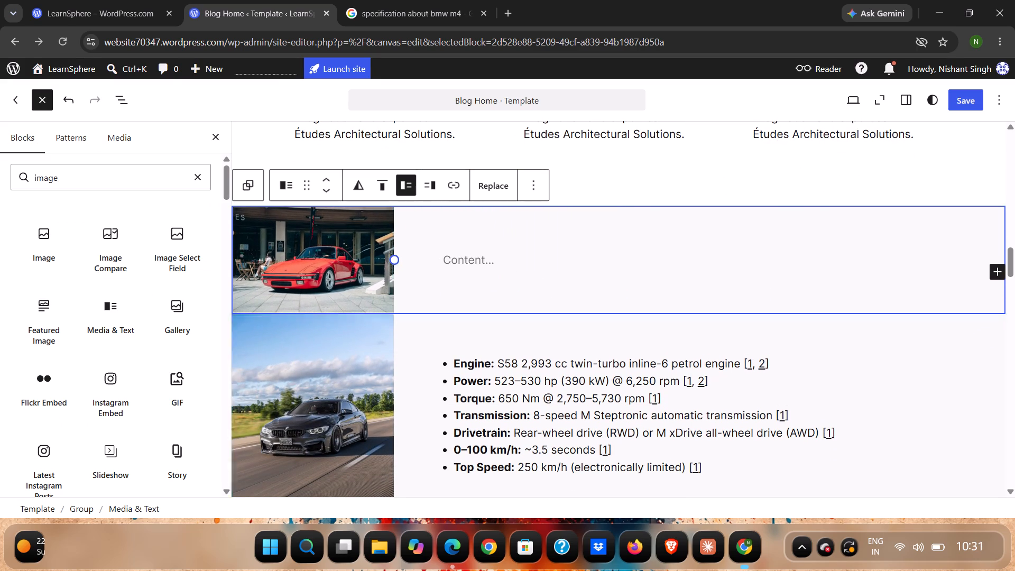
left_click(480, 279)
left_click(481, 271)
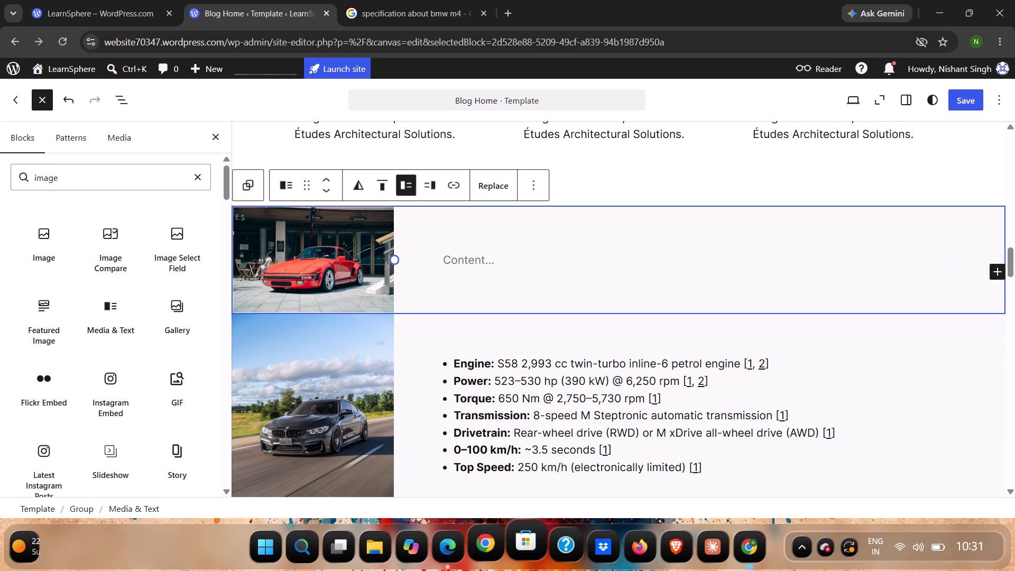
left_click(384, 4)
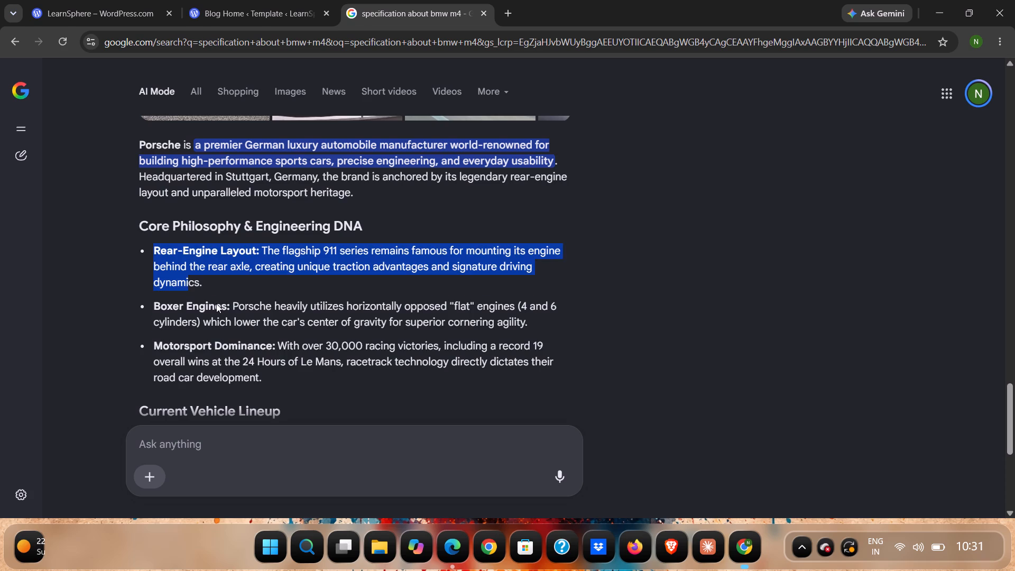
left_click_drag(216, 303, 310, 379)
key("ctrl+c")
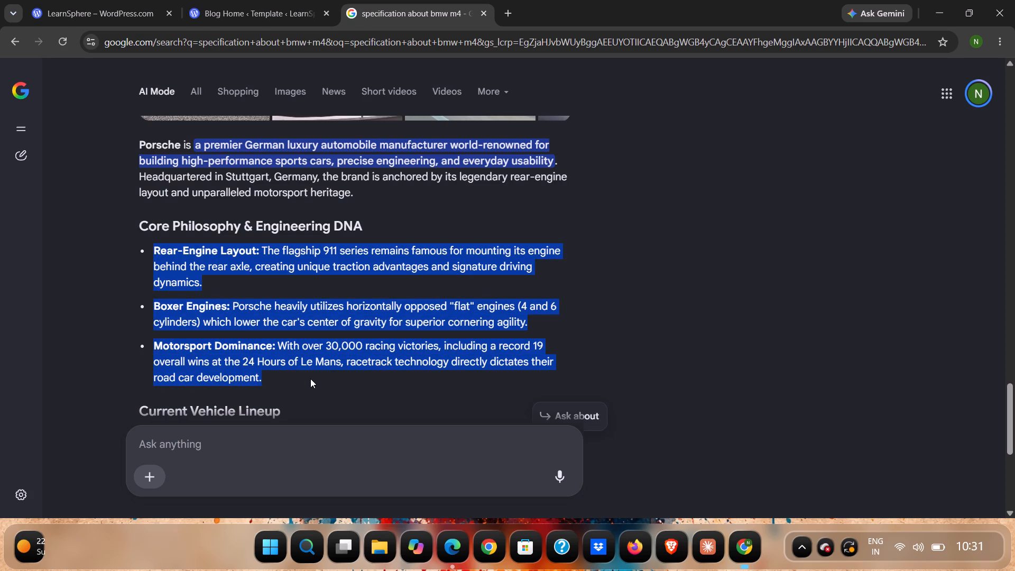
left_click(283, 10)
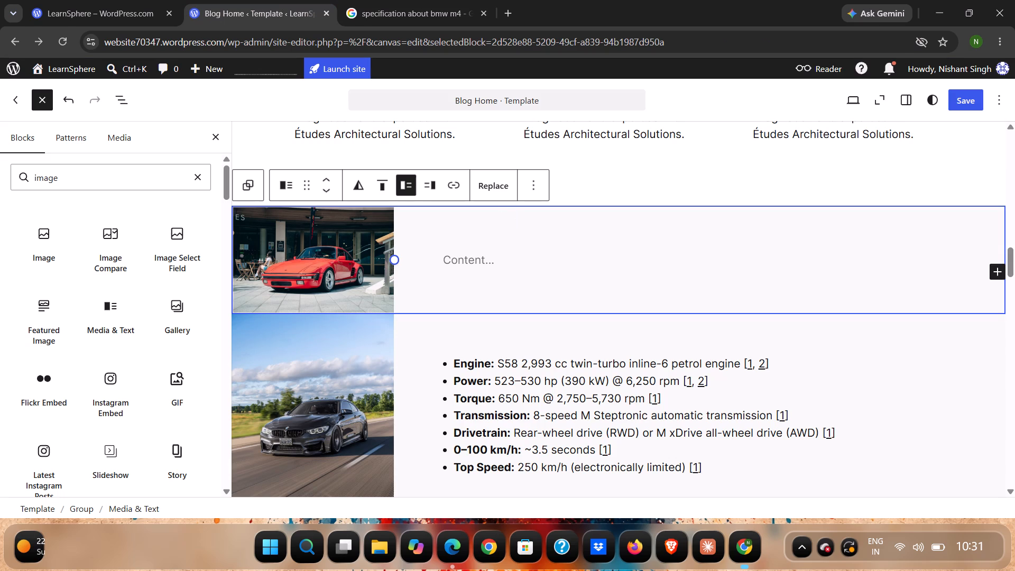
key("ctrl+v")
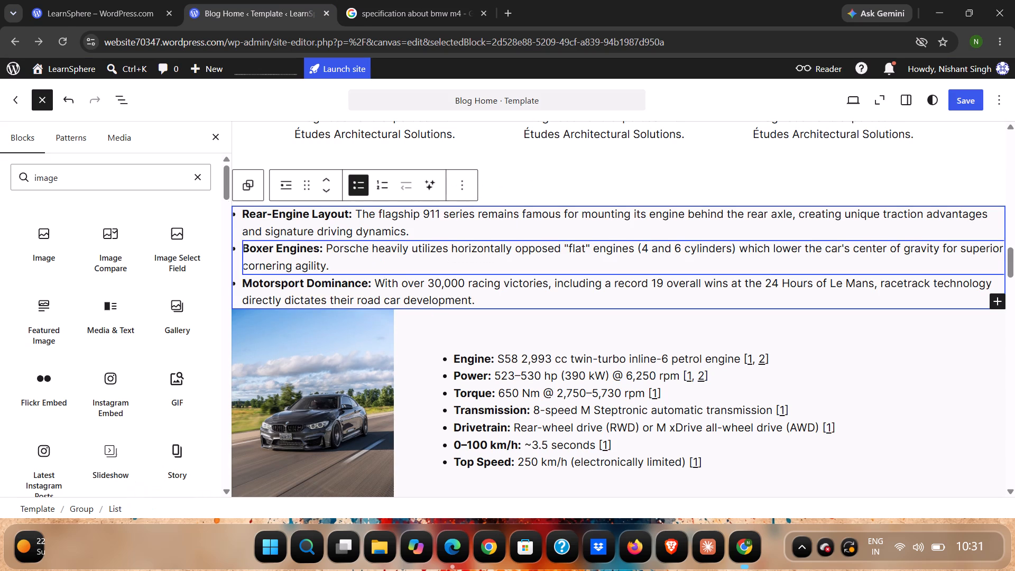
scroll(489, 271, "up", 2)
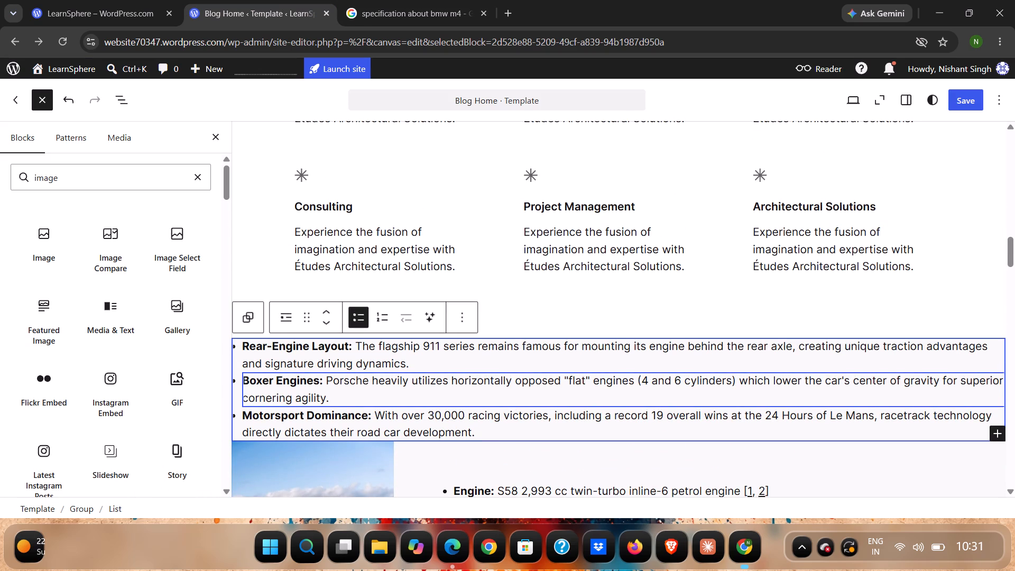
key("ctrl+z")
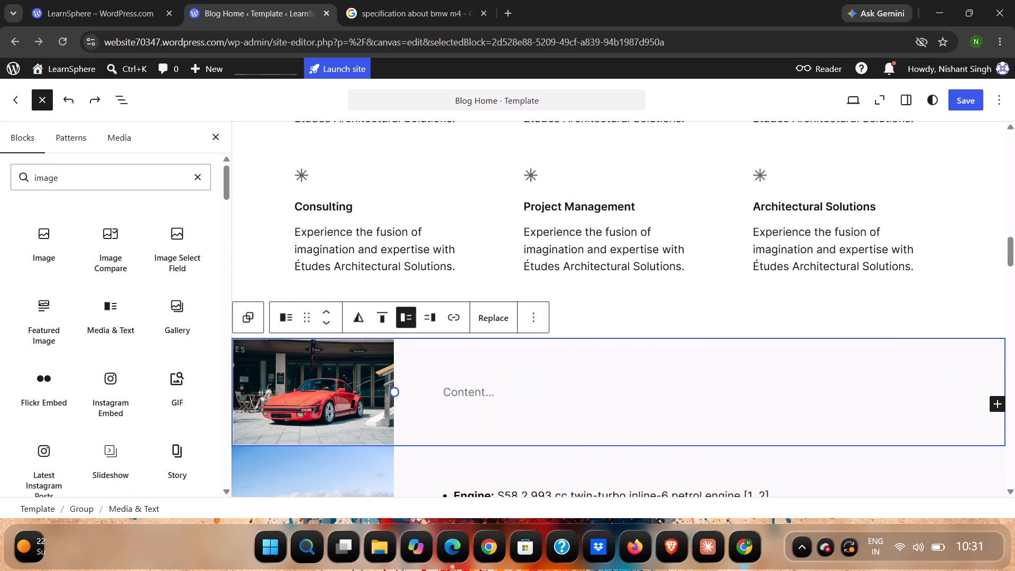
Paste the copied Porsche bullet list into the content area beside the red Porsche photo.
left_click(467, 395)
key("ctrl+v")
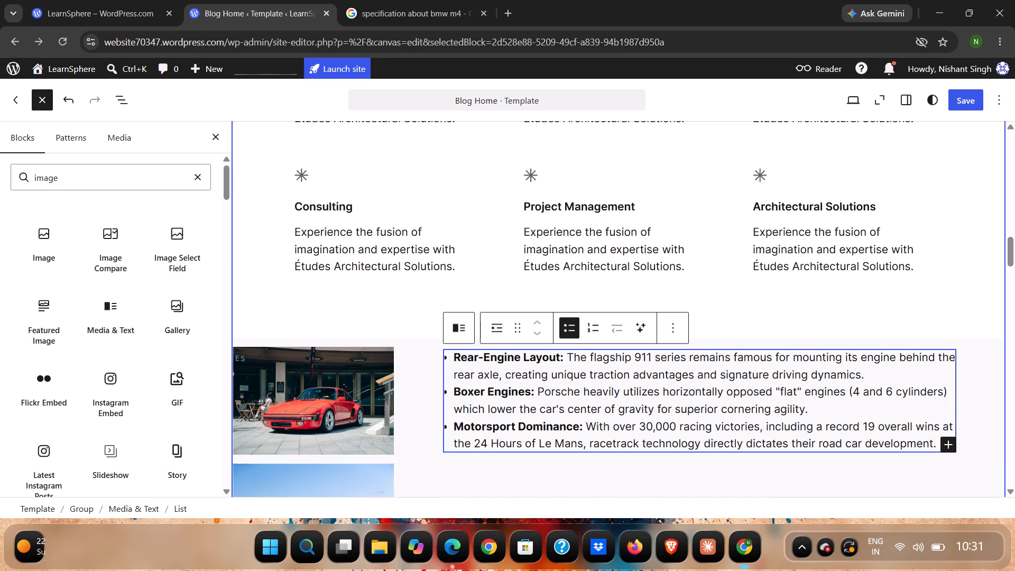
Start replacing the building photo beside Études Architect App with a Pexels free photo, searching for "car engines".
scroll(849, 289, "down", 5)
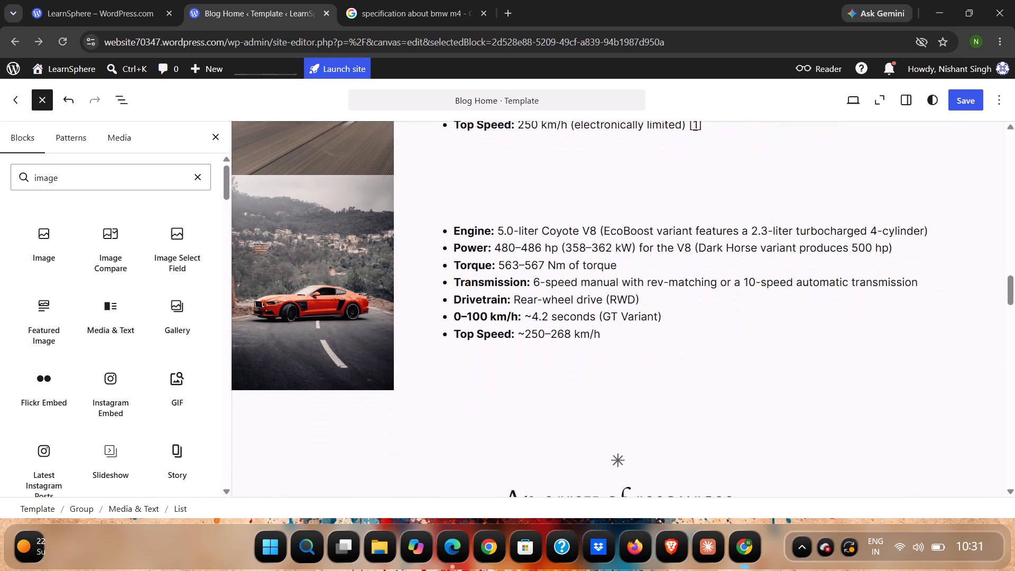
scroll(849, 289, "down", 6)
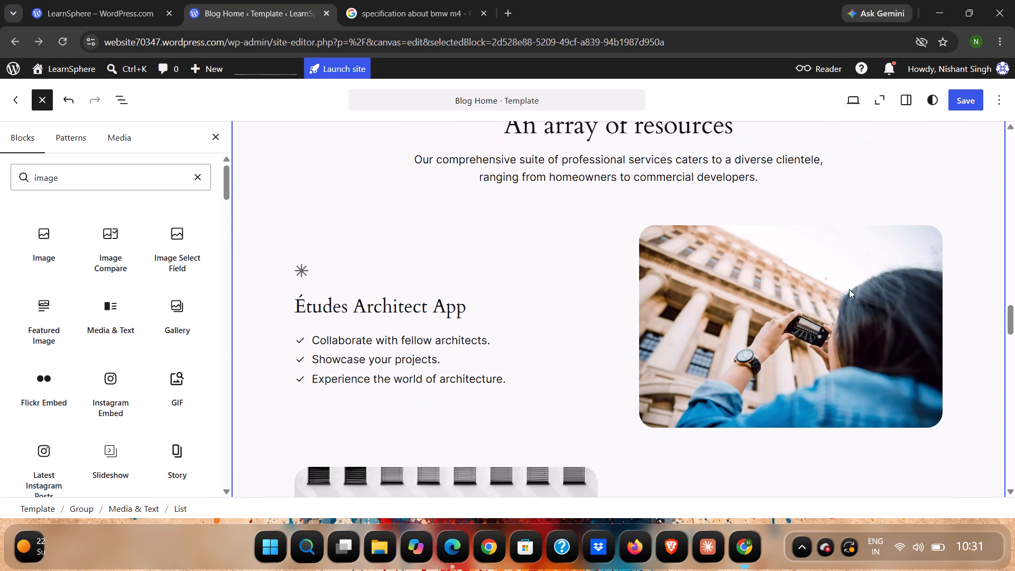
left_click(849, 289)
left_click(843, 200)
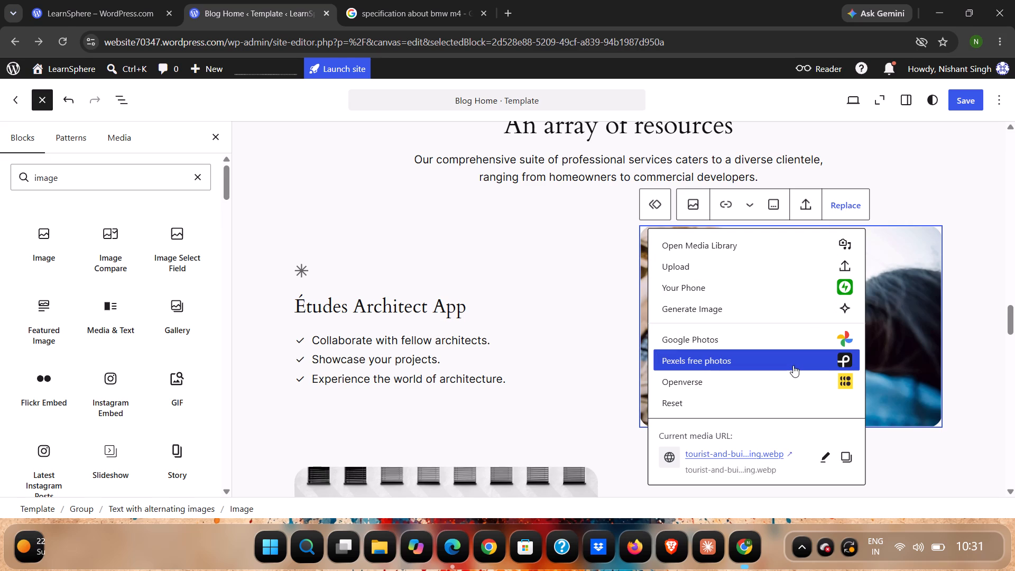
left_click(792, 366)
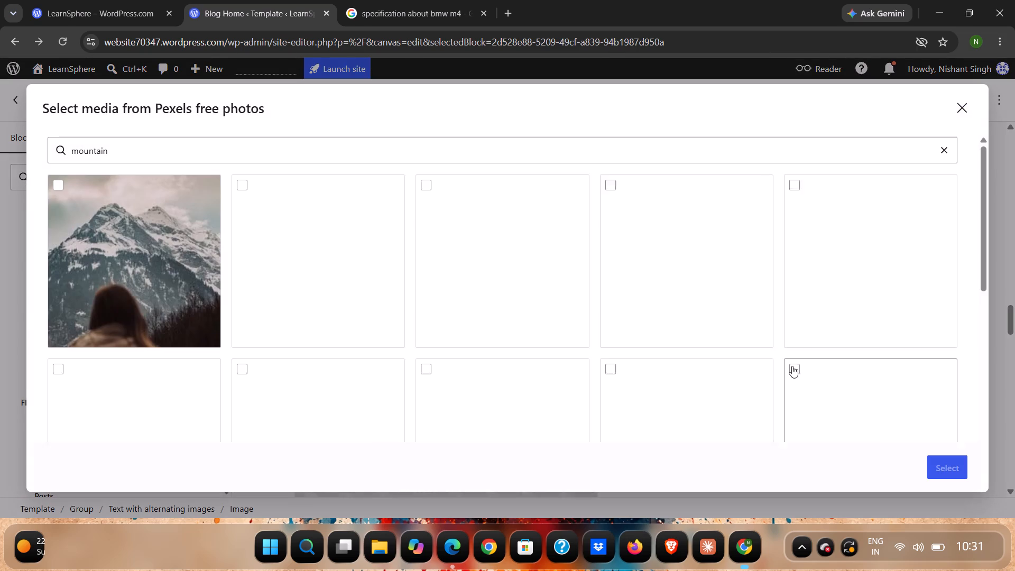
left_click(246, 151)
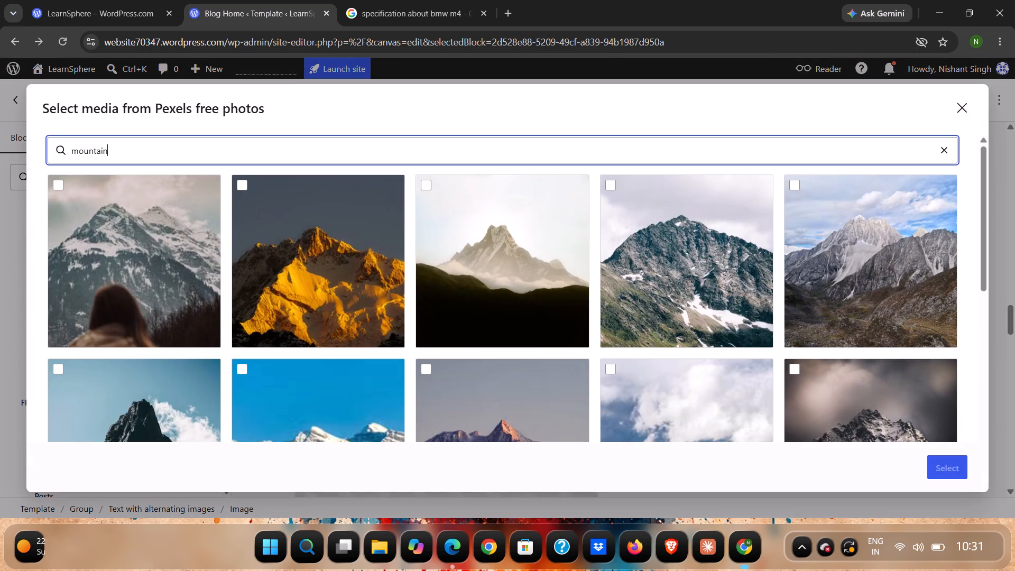
key("BackSpace")
key("BackSpace")
key("BackSpace")
key("BackSpace")
key("BackSpace")
key("BackSpace")
key("BackSpace")
key("BackSpace")
key("BackSpace")
key("BackSpace")
key("BackSpace")
key("BackSpace")
key("BackSpace")
type("car engines")
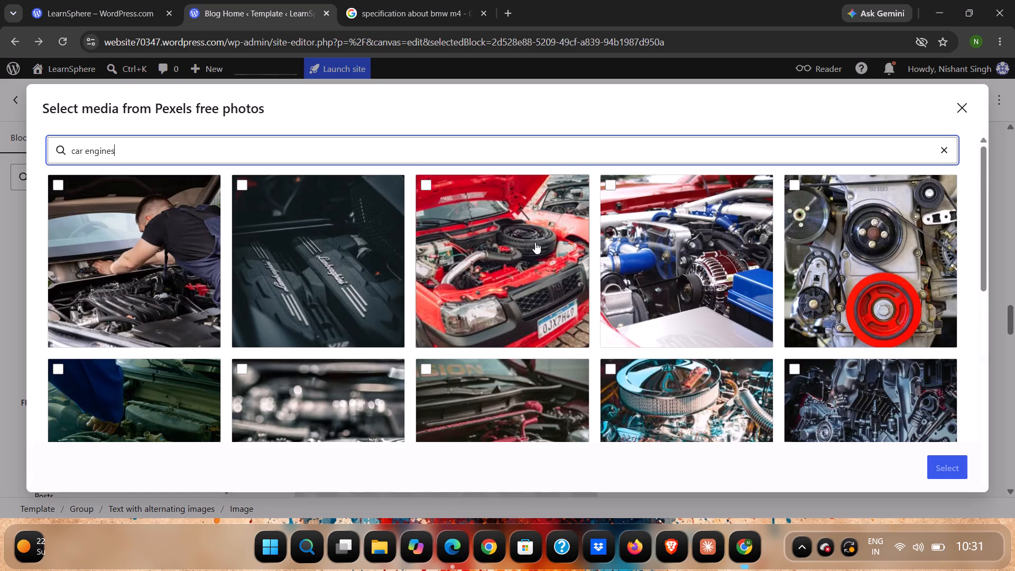
Choose the black-and-white photo of the engine with twin round air intakes as the replacement image.
scroll(226, 253, "down", 1)
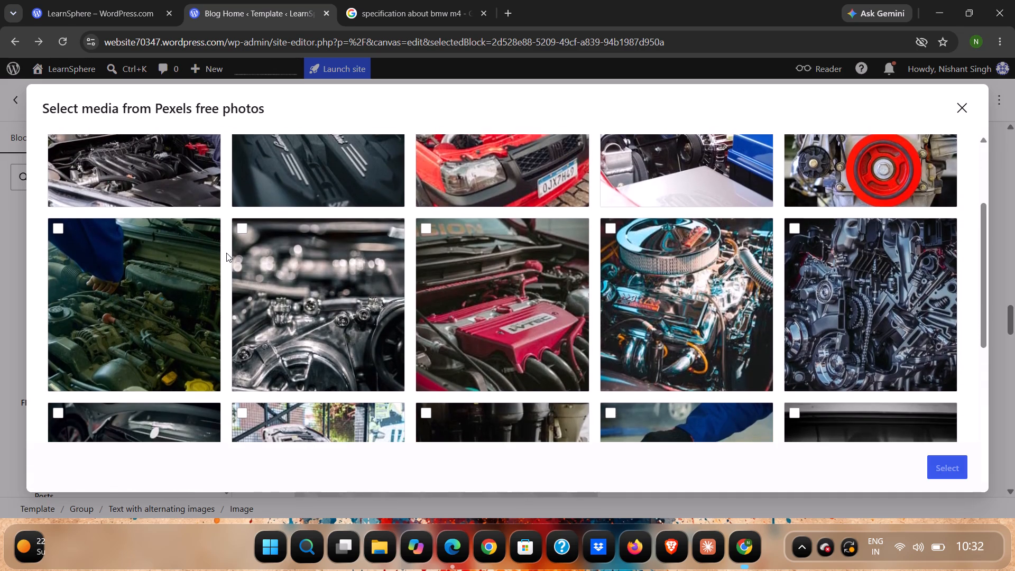
scroll(226, 253, "down", 2)
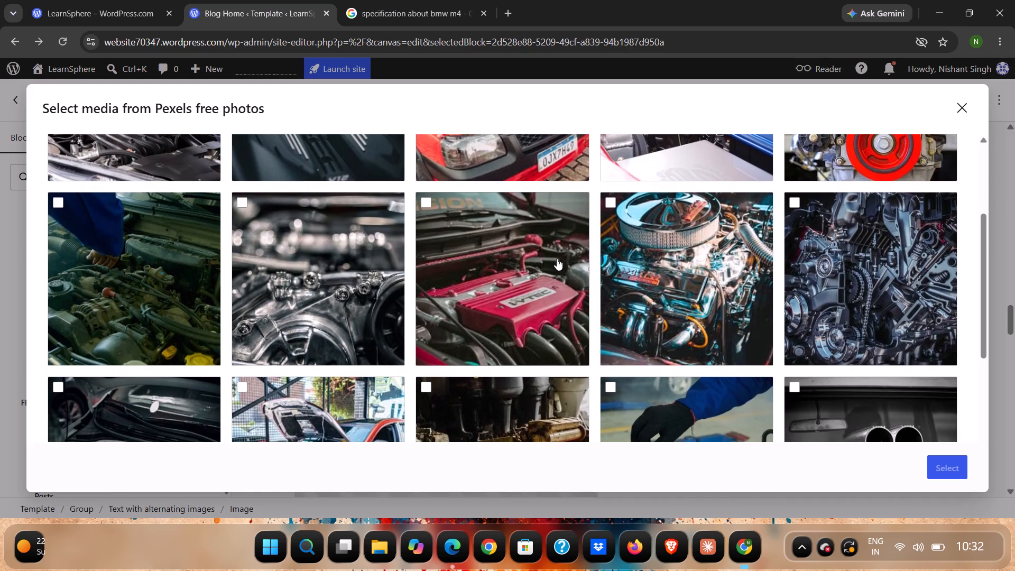
scroll(557, 259, "down", 5)
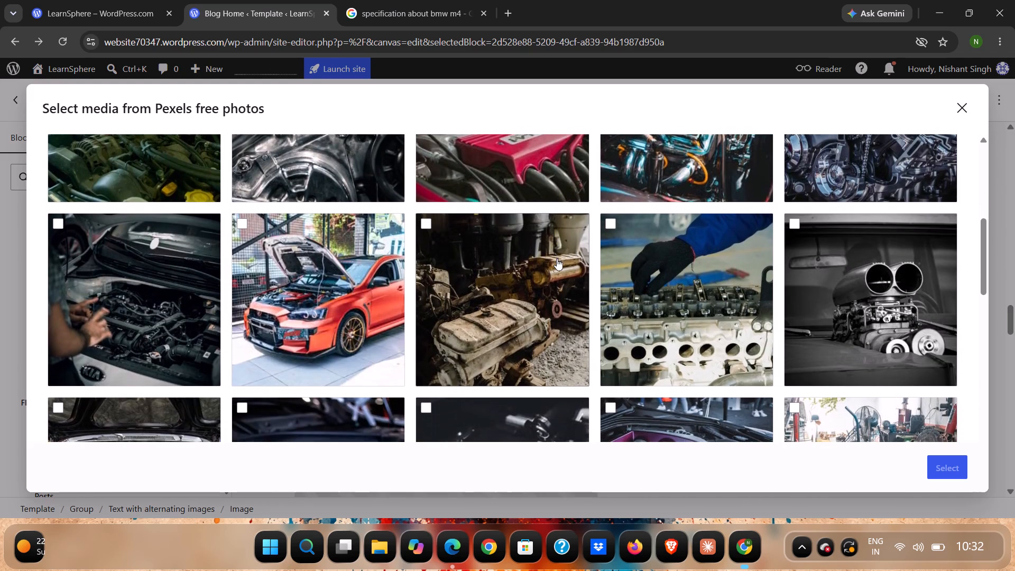
scroll(557, 259, "down", 1)
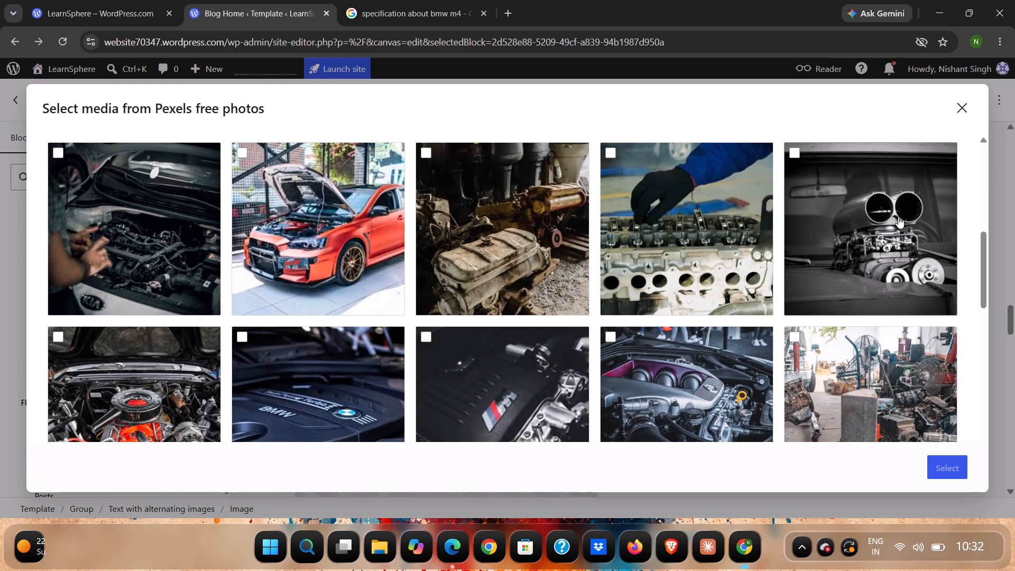
left_click(898, 217)
left_click(951, 461)
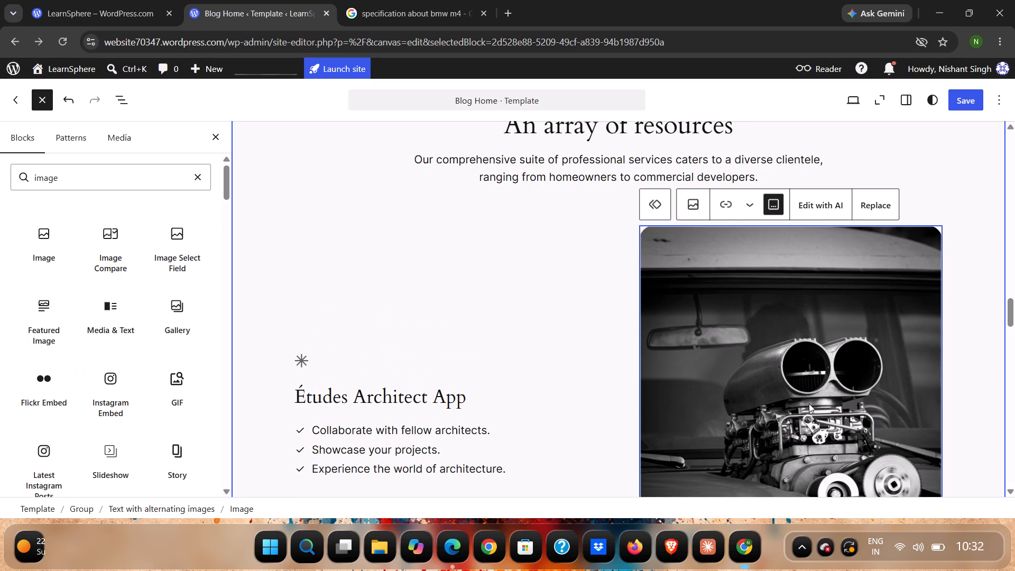
Delete the "Showcase your projects." and "Experience the world of architecture." items from the Études Architect App checklist.
scroll(809, 403, "down", 2)
scroll(809, 403, "up", 1)
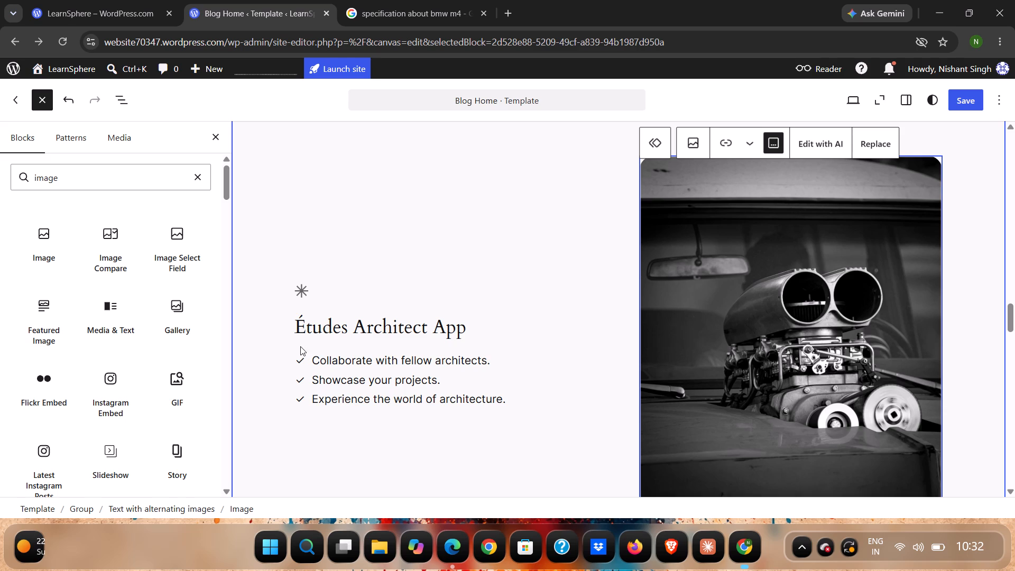
left_click_drag(305, 357, 423, 407)
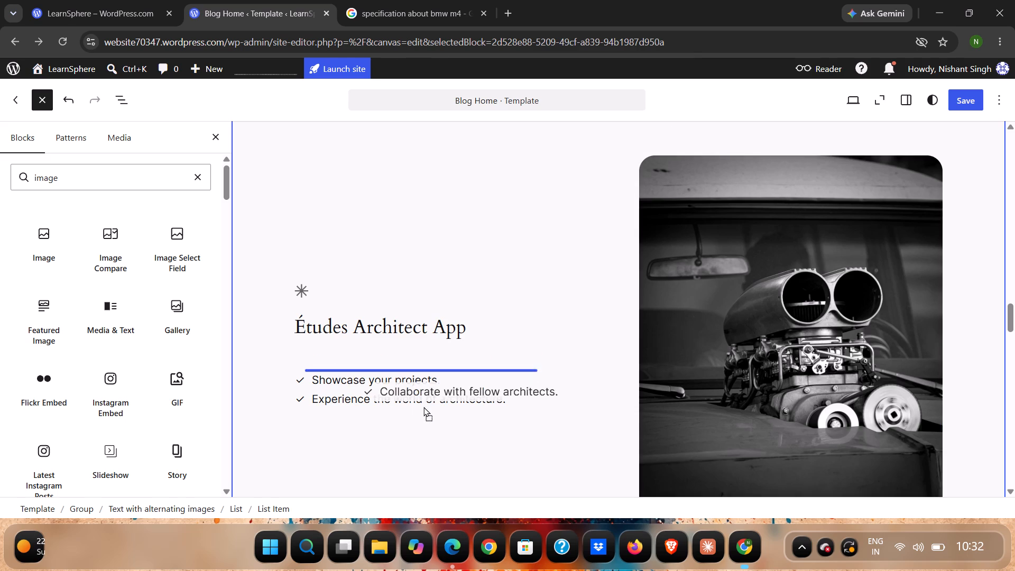
left_click_drag(423, 407, 316, 352)
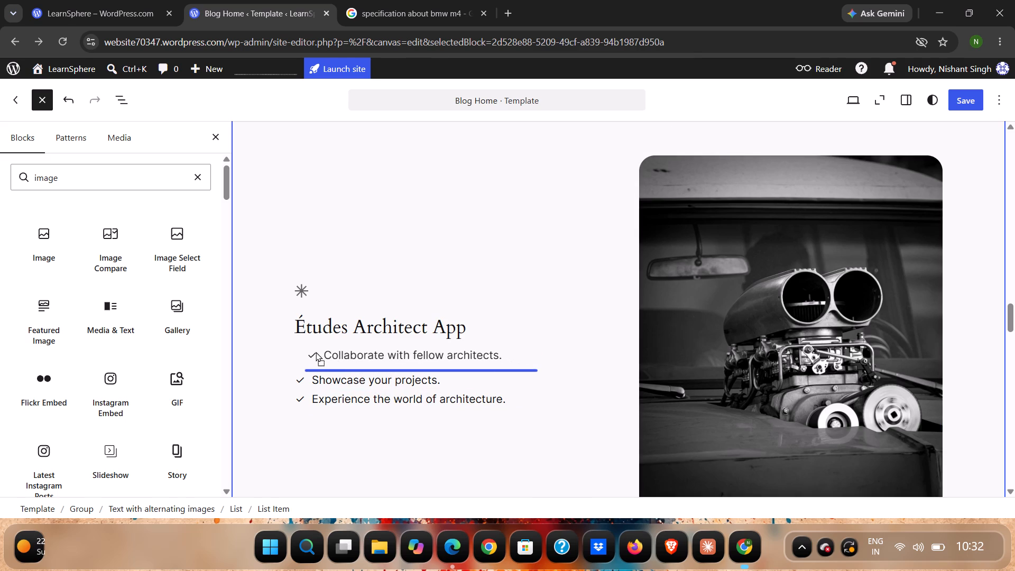
left_click_drag(316, 352, 315, 353)
left_click_drag(482, 362, 515, 416)
key("BackSpace")
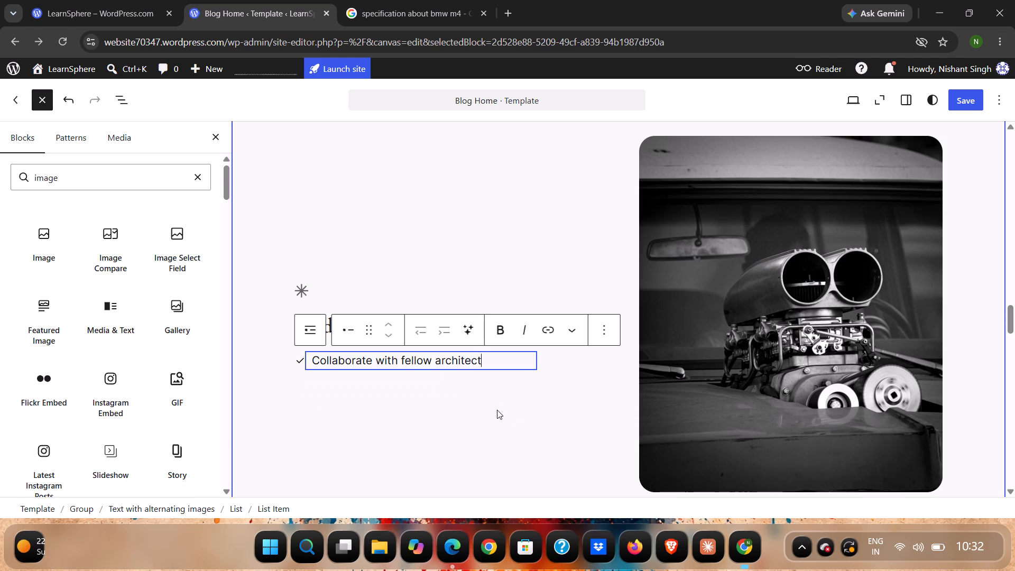
Switch to the Google AI Mode conversation and ask "more about engines".
left_click(383, 7)
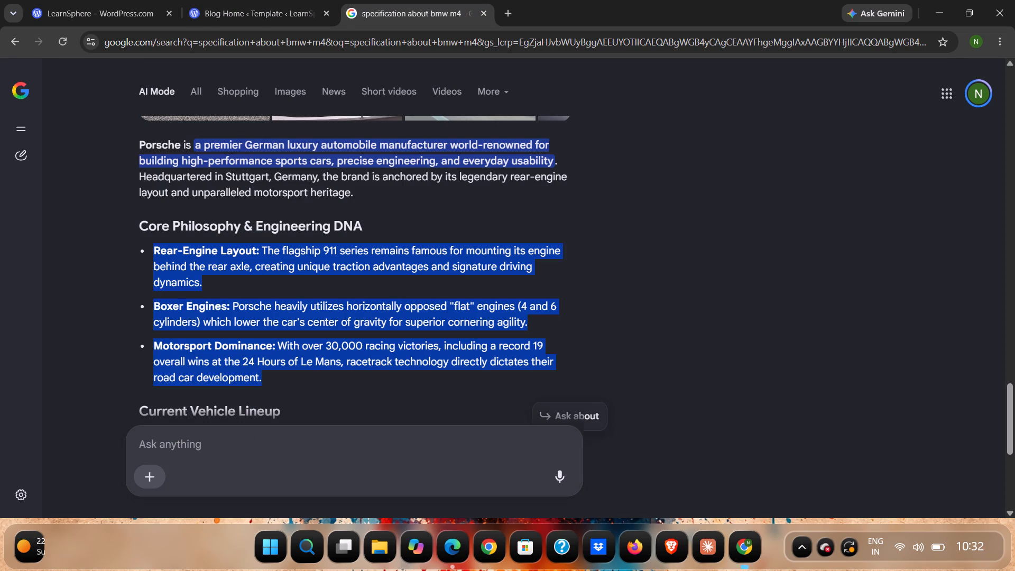
left_click(249, 452)
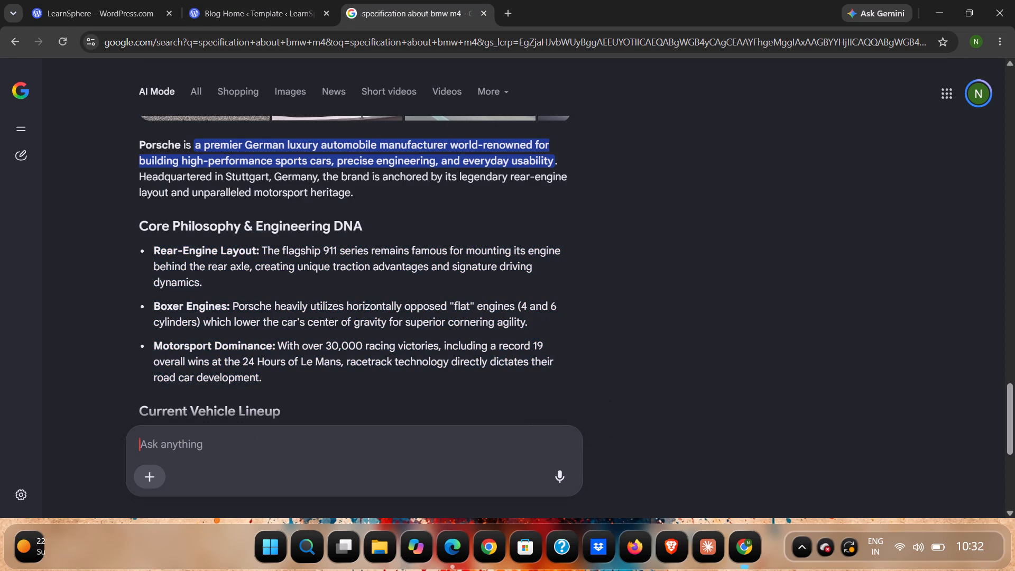
type("more about engines")
key("Return")
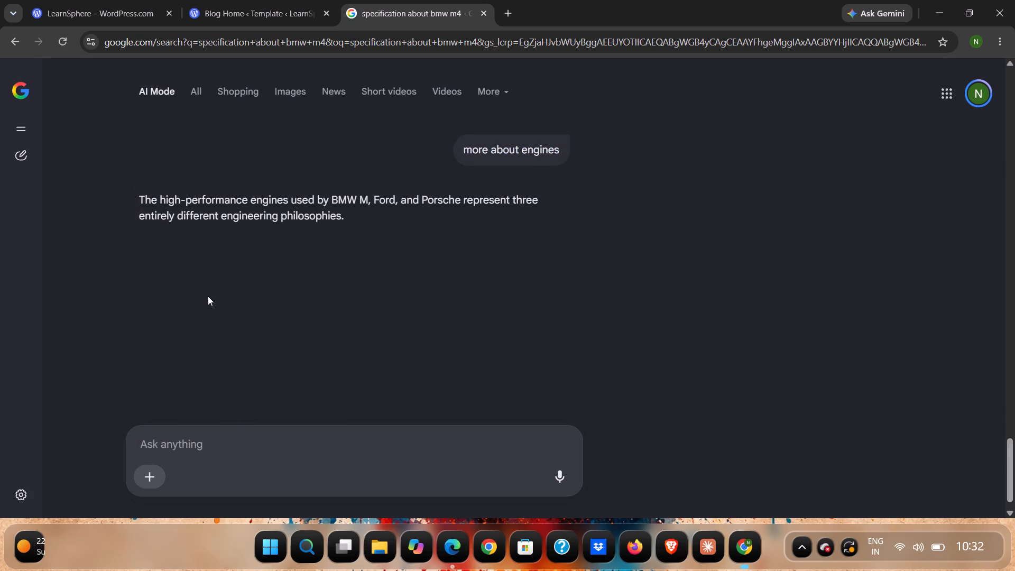
Copy the BMW S58 (Inline-6) description without its bold label from Deep Dive into the Engineering and return to the Blog Home template.
scroll(208, 296, "down", 2)
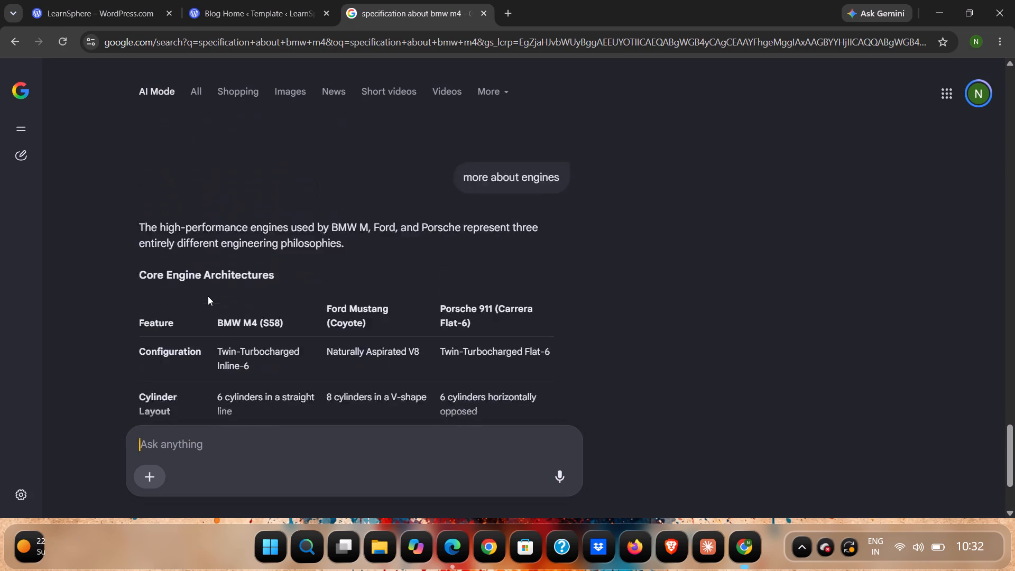
scroll(208, 296, "down", 3)
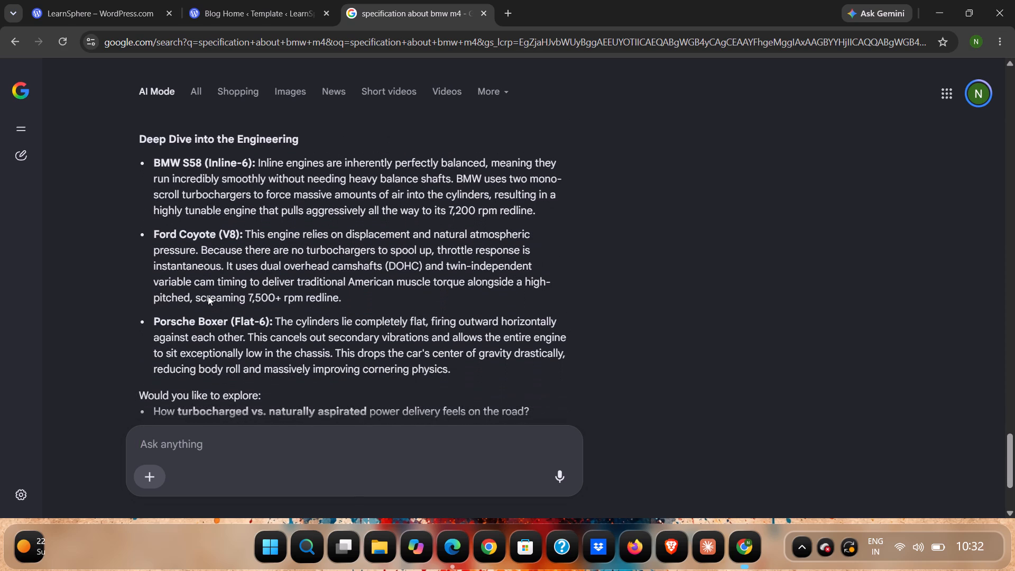
scroll(208, 296, "down", 2)
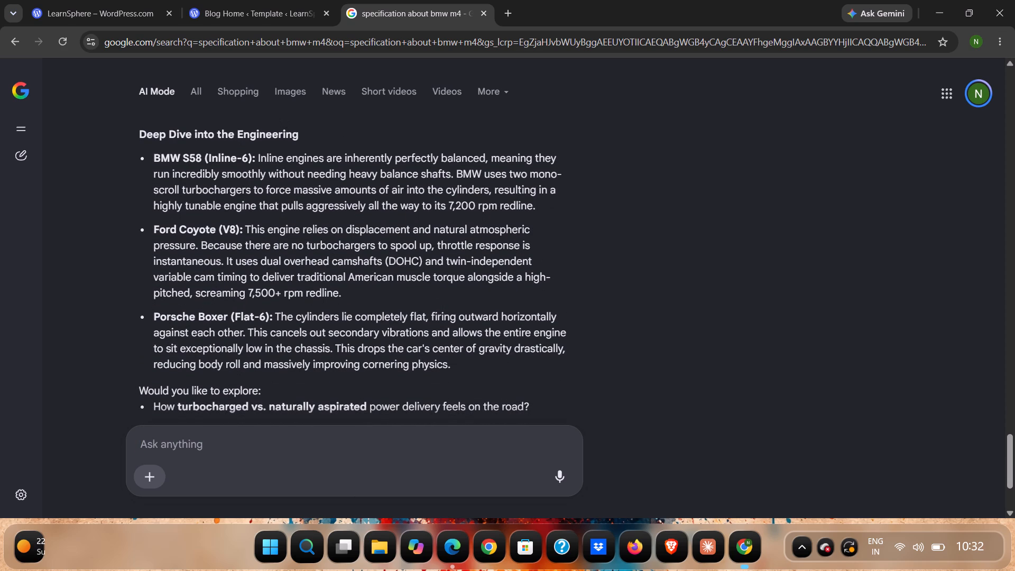
left_click_drag(257, 154, 512, 199)
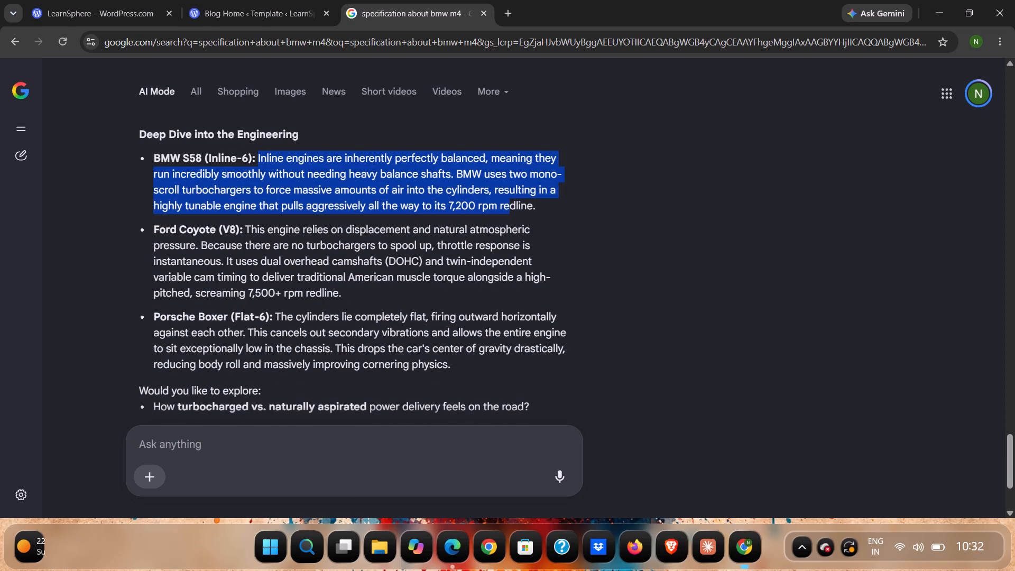
left_click_drag(512, 199, 540, 213)
key("ctrl+c")
left_click(295, 8)
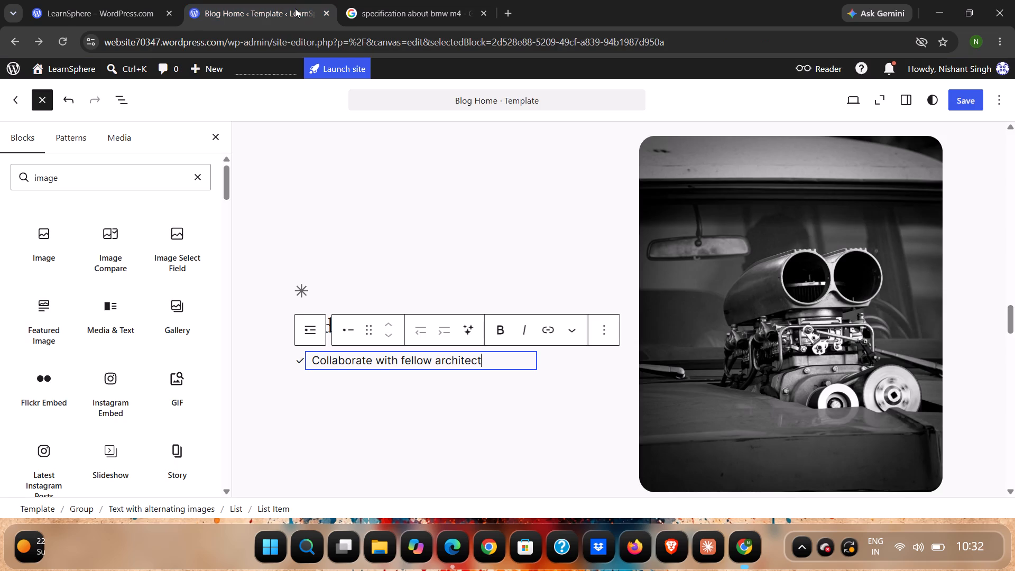
Replace the remaining "Collaborate with fellow architect" checklist text with the copied inline engine description.
key("BackSpace")
key("BackSpace")
key("BackSpace")
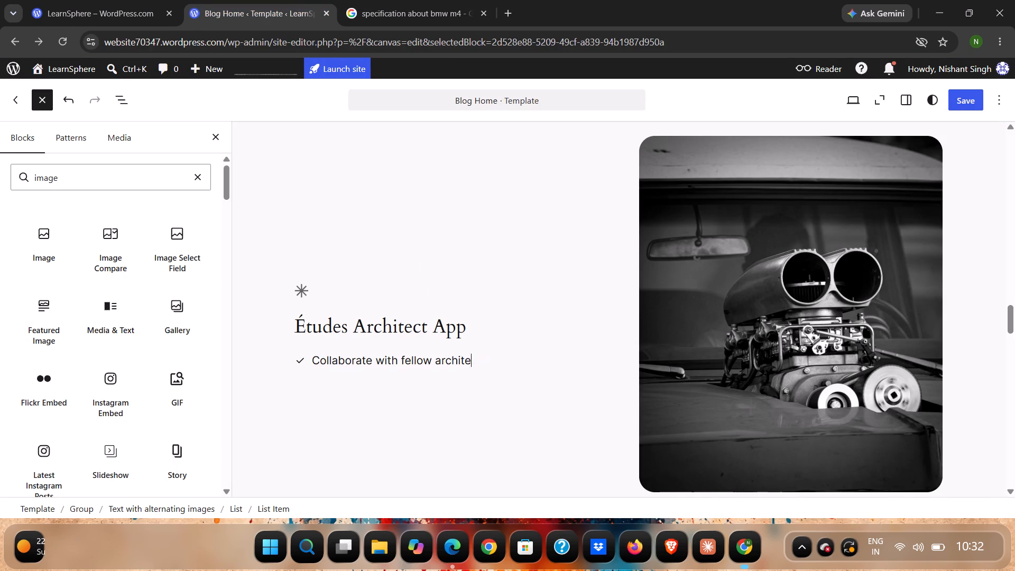
key("BackSpace")
key("BackSpace")
key("BackSpace")
key("BackSpace")
key("BackSpace")
key("BackSpace")
key("BackSpace")
key("BackSpace")
key("BackSpace")
key("BackSpace")
key("BackSpace")
key("BackSpace")
key("BackSpace")
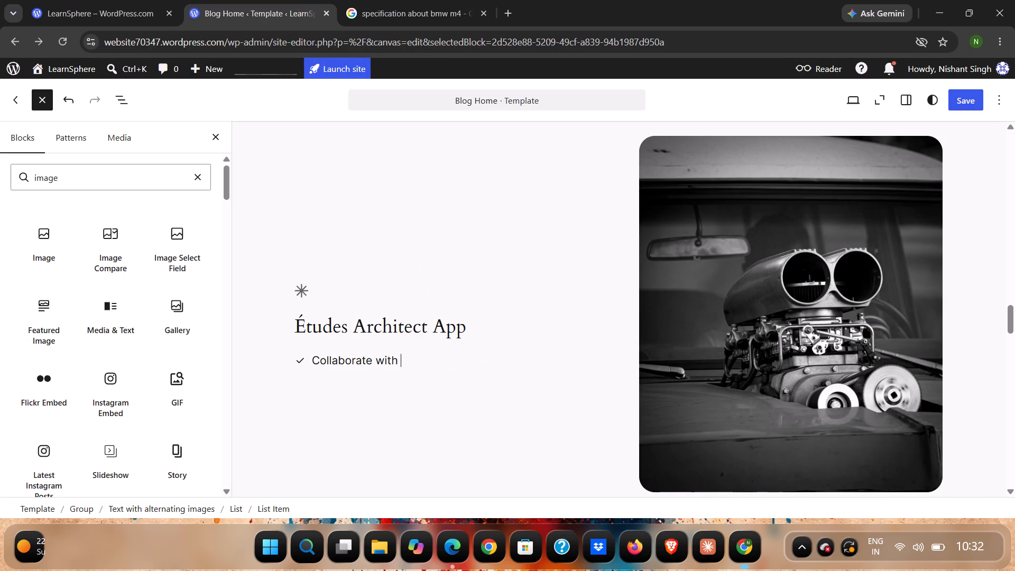
key("BackSpace")
key("BackSpace")
key("BackSpace")
key("BackSpace")
key("BackSpace")
key("BackSpace")
key("BackSpace")
key("BackSpace")
key("BackSpace")
key("BackSpace")
key("BackSpace")
key("BackSpace")
key("BackSpace")
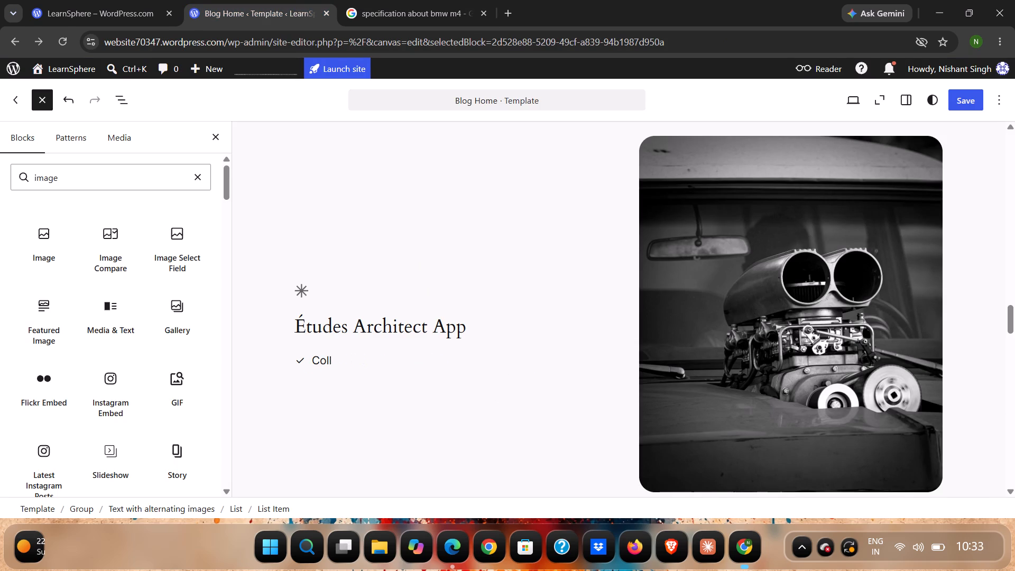
key("BackSpace")
key("BackSpace")
key("BackSpace")
key("BackSpace")
key("ctrl+v")
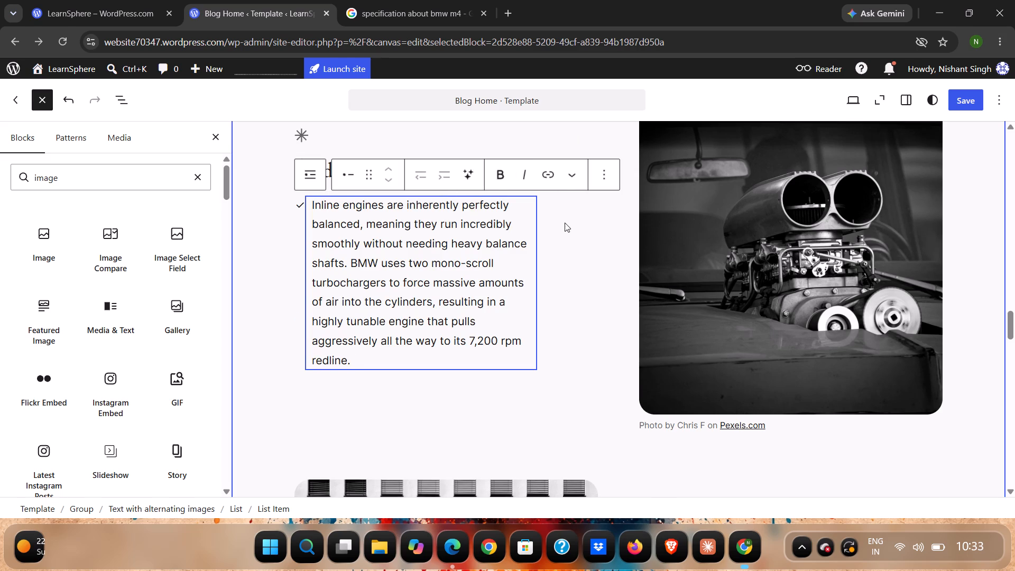
left_click_drag(565, 223, 516, 240)
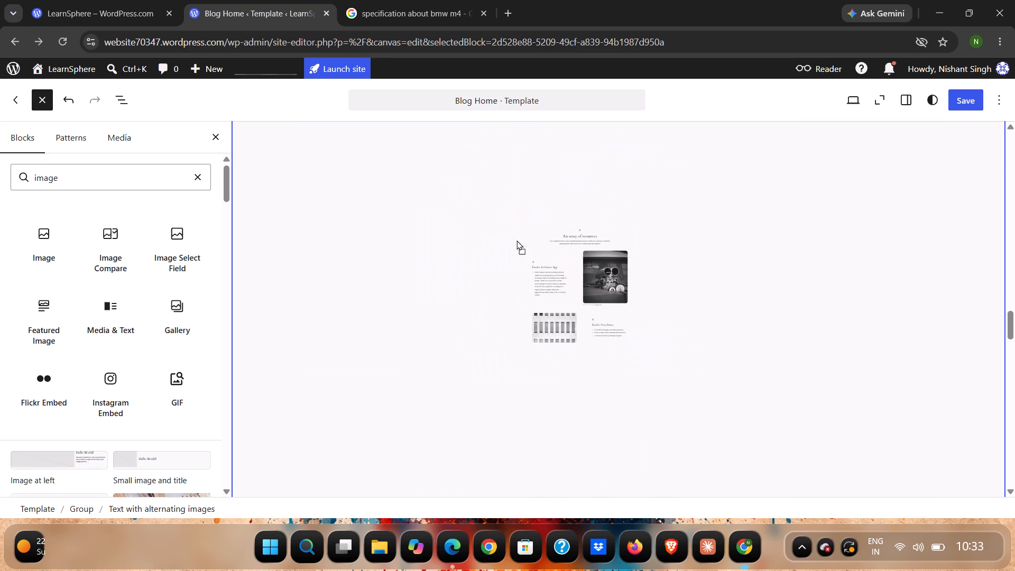
left_click_drag(516, 240, 500, 234)
left_click(500, 234)
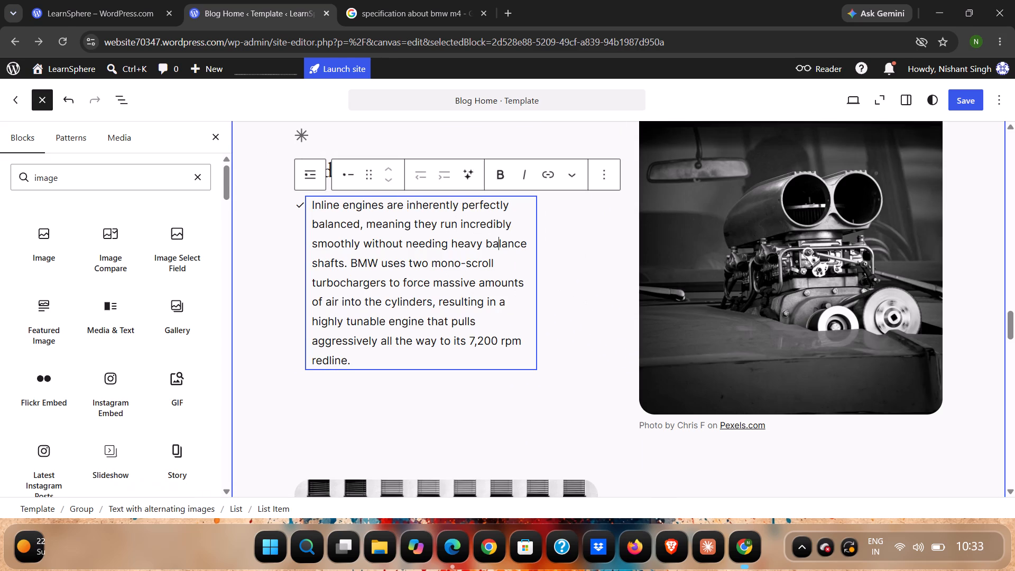
left_click(566, 250)
Replace the "Études Architect App" heading above the inline engine description with "ÉNGINES:".
left_click(474, 167)
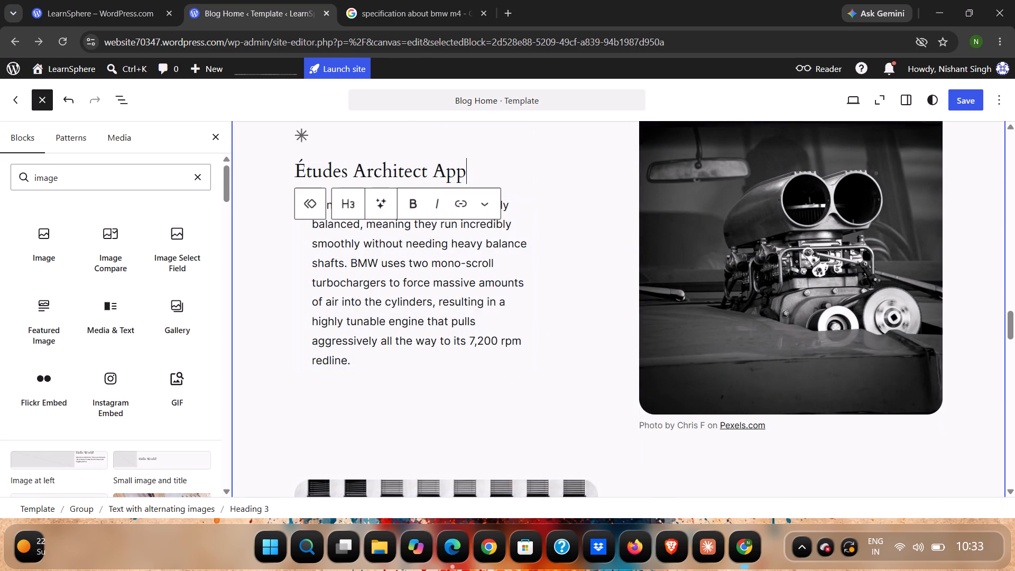
key("BackSpace")
key("BackSpace")
key("BackSpace")
key("BackSpace")
key("BackSpace")
key("BackSpace")
key("BackSpace")
key("BackSpace")
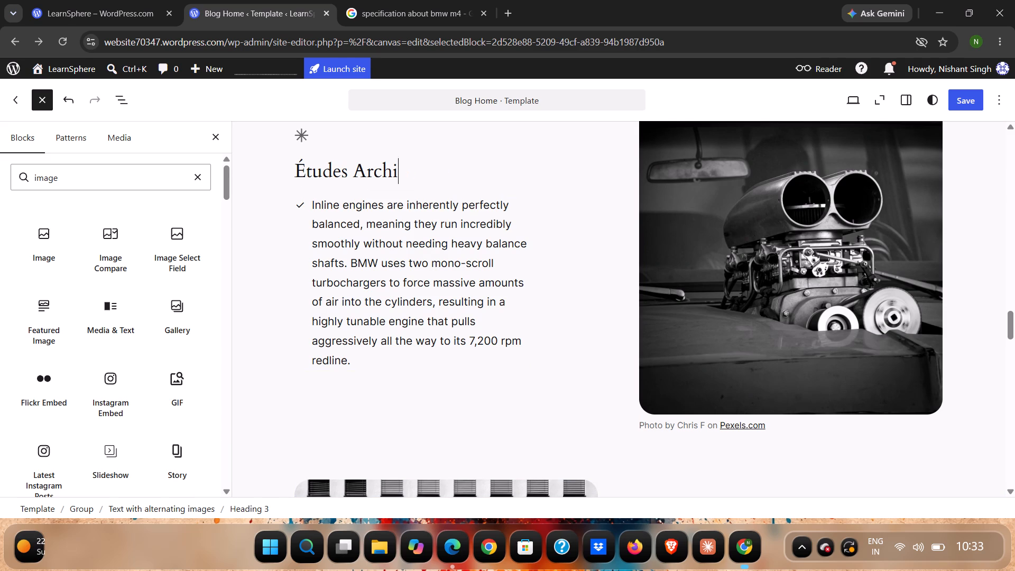
key("BackSpace")
key("BackSpace")
key("BackSpace")
key("BackSpace")
key("BackSpace")
key("BackSpace")
key("BackSpace")
key("BackSpace")
key("BackSpace")
key("BackSpace")
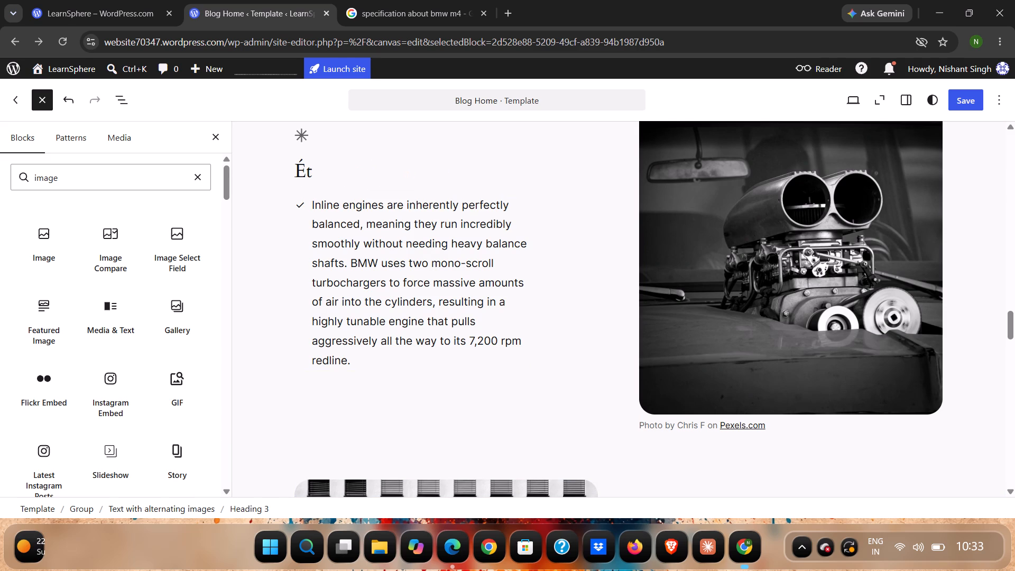
key("BackSpace")
type("NG")
type("INES")
key("shift+colon")
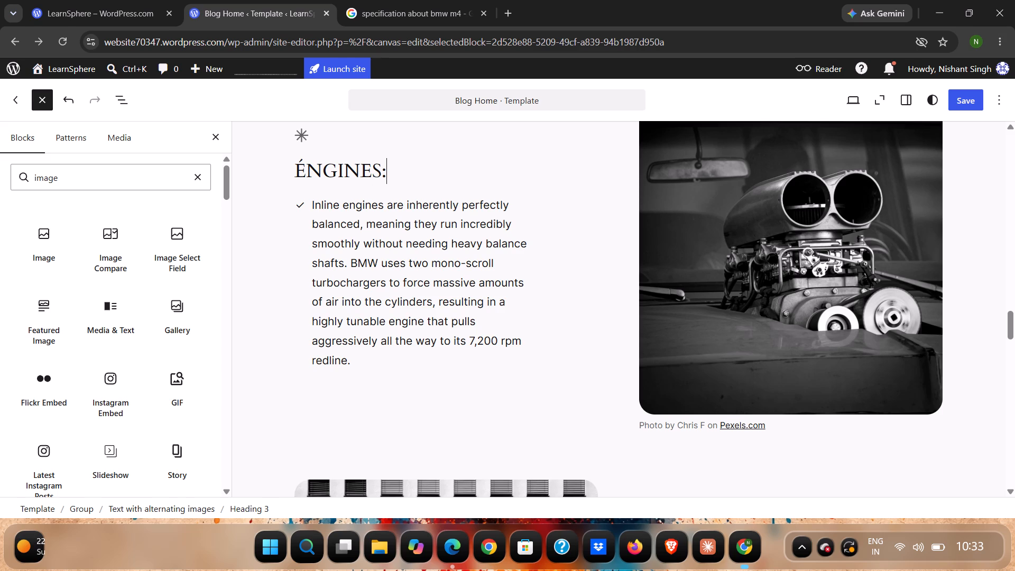
Start replacing the building windows image beside Études Newsletter from Pexels free photos and search for "wheels".
scroll(505, 225, "down", 3)
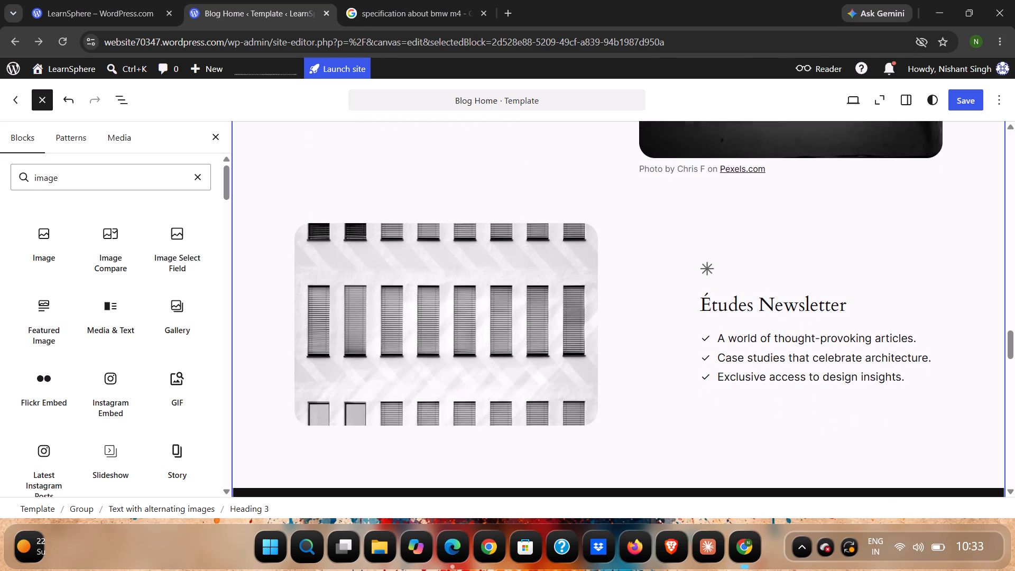
scroll(505, 225, "down", 2)
left_click(505, 225)
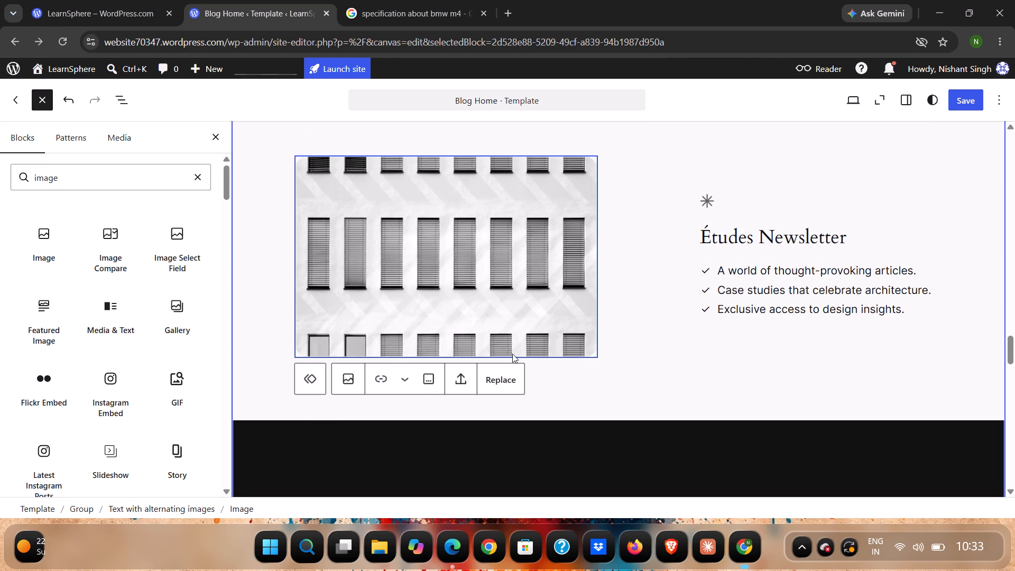
left_click(506, 375)
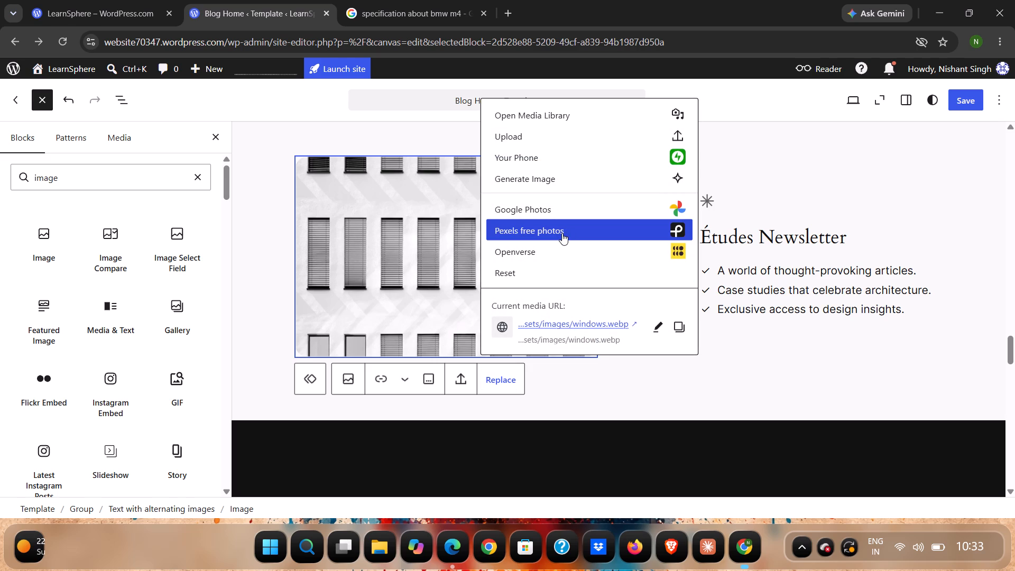
left_click(562, 233)
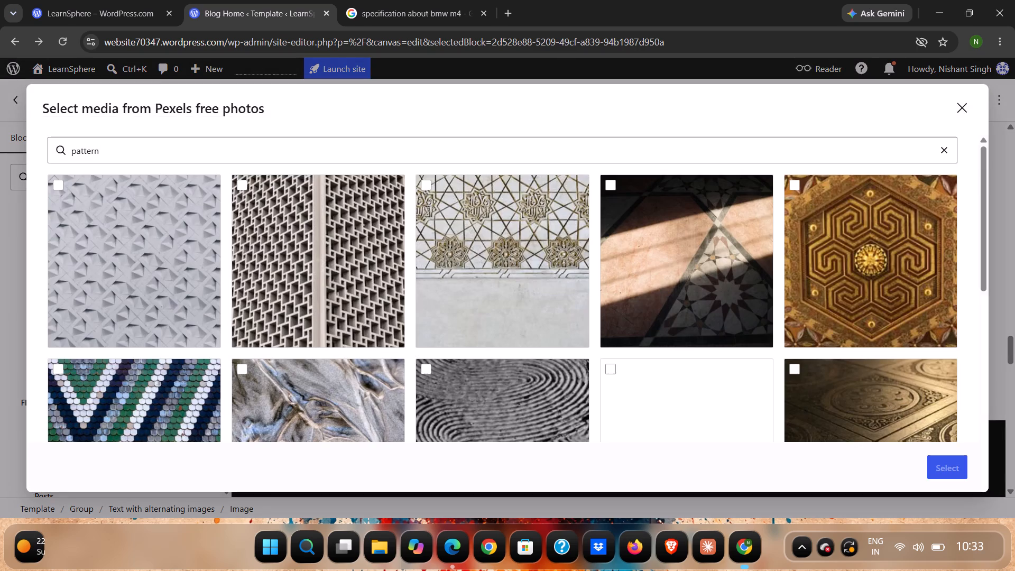
left_click(397, 146)
key("BackSpace")
key("BackSpace")
key("BackSpace")
key("BackSpace")
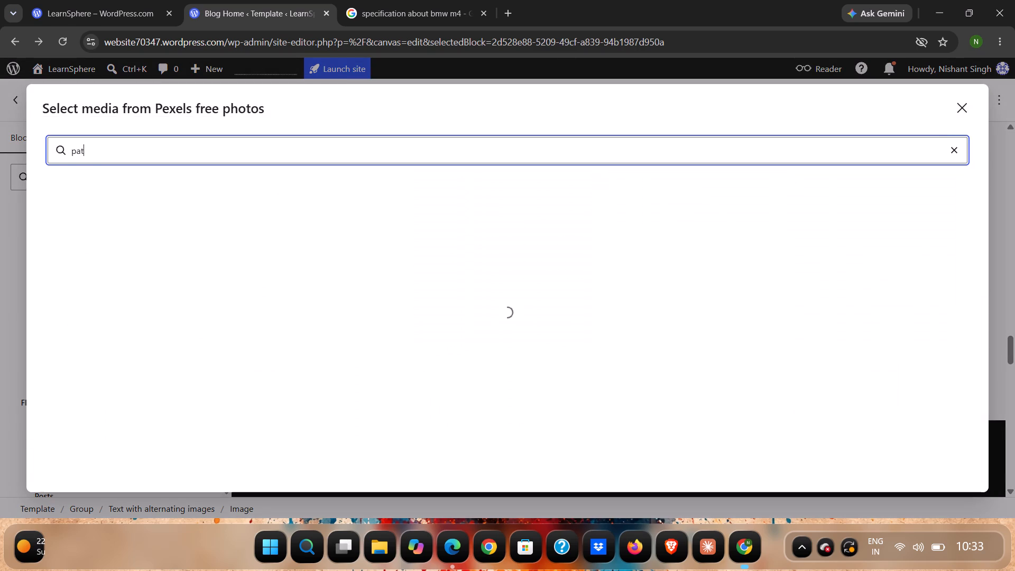
key("BackSpace")
type("HIYA")
key("BackSpace")
key("BackSpace")
key("BackSpace")
key("BackSpace")
key("BackSpace")
key("BackSpace")
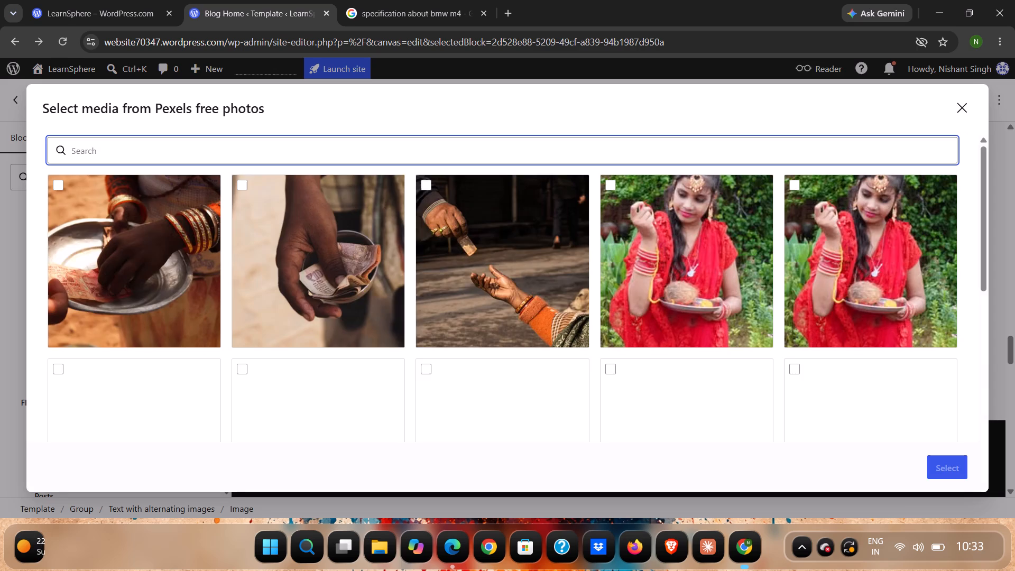
type("wheels")
key("space")
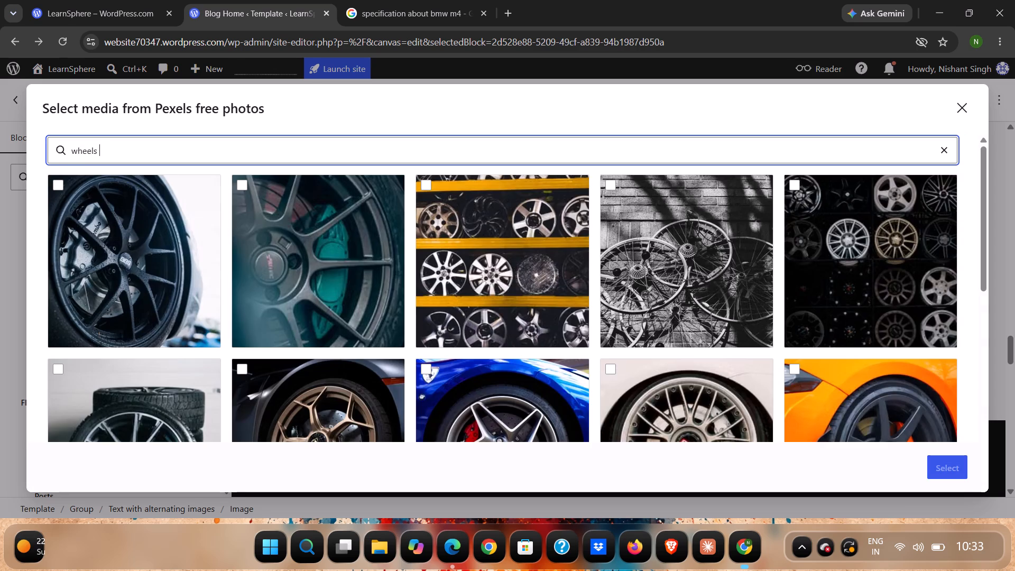
Browse the wheel photos and use the dark wall display of assorted rims as the replacement image.
scroll(397, 146, "down", 5)
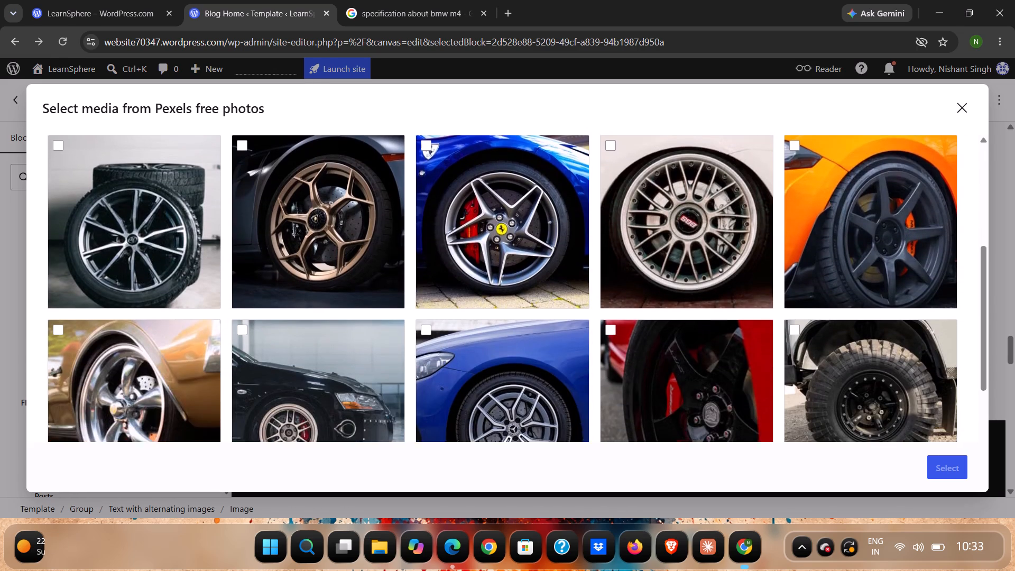
scroll(397, 146, "down", 4)
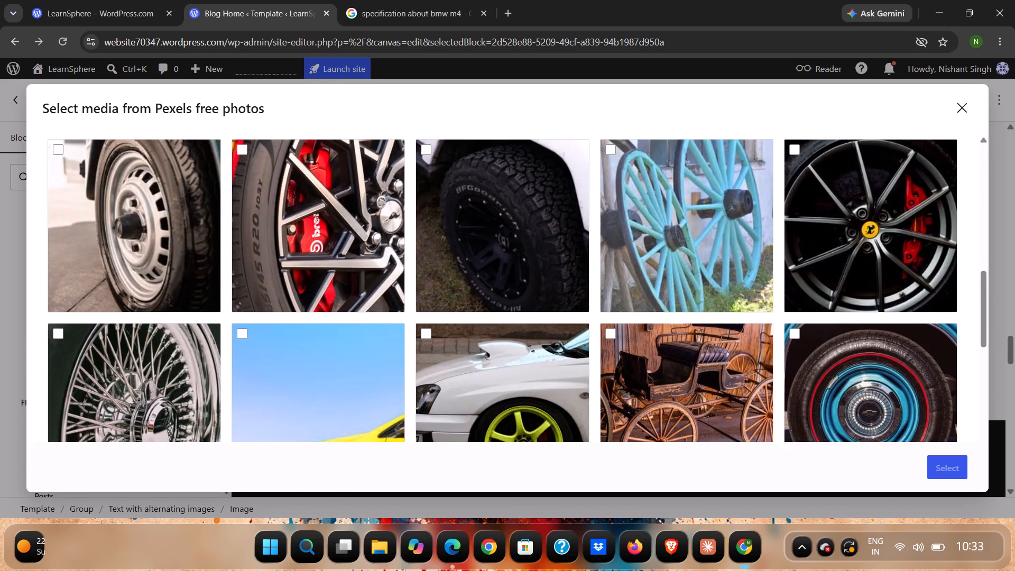
scroll(397, 146, "down", 2)
scroll(397, 146, "up", 6)
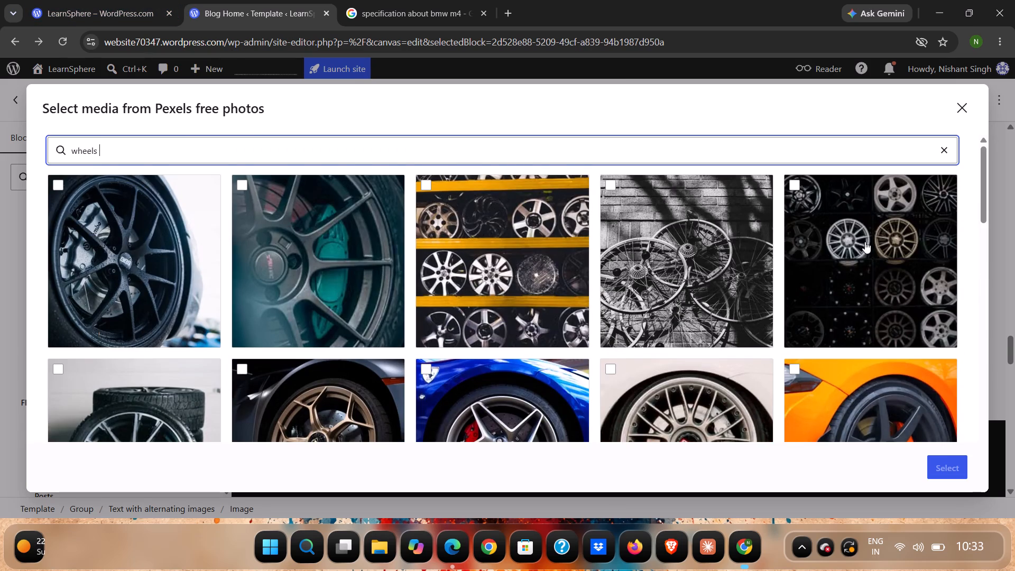
left_click(863, 209)
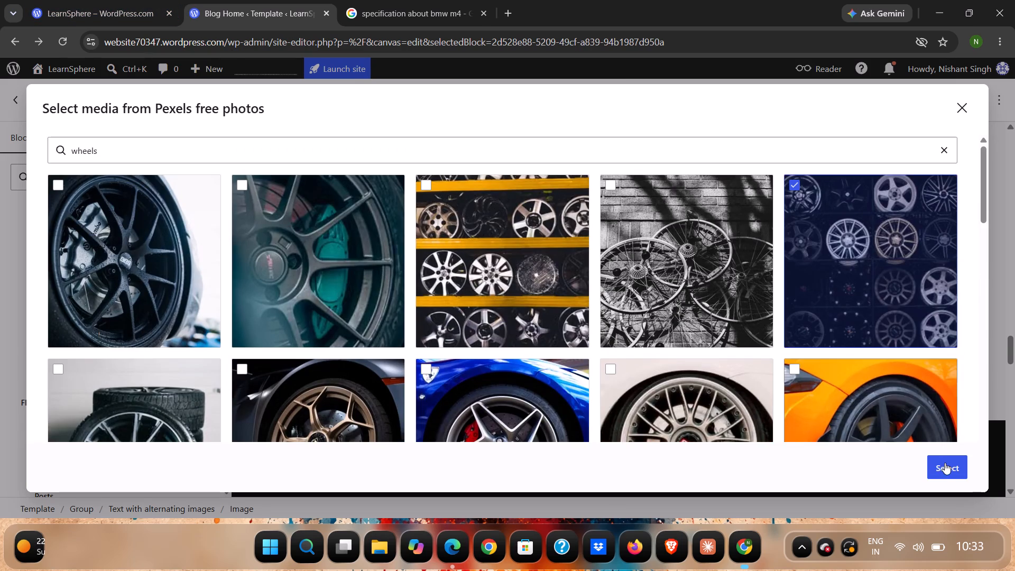
double_click(945, 463)
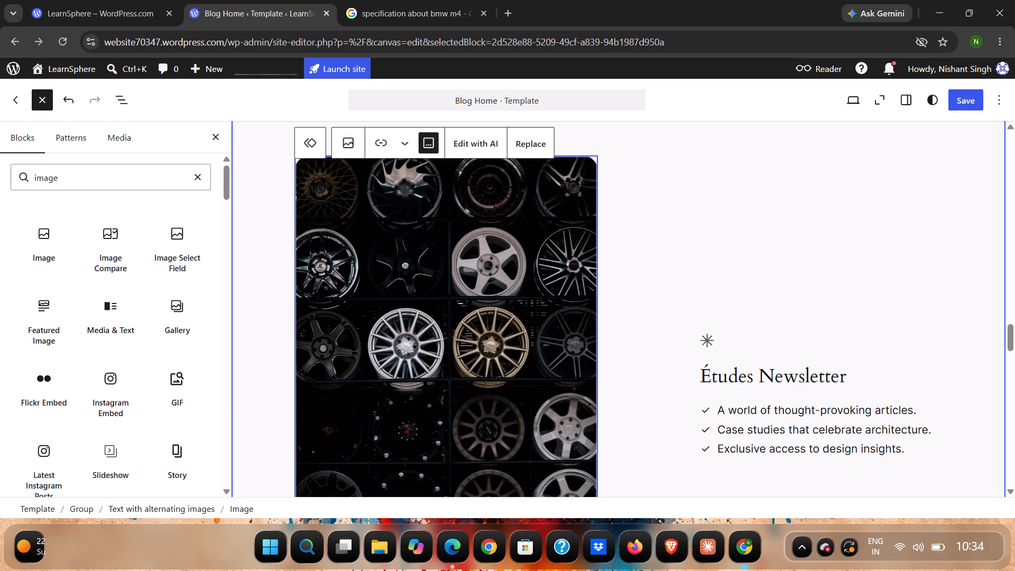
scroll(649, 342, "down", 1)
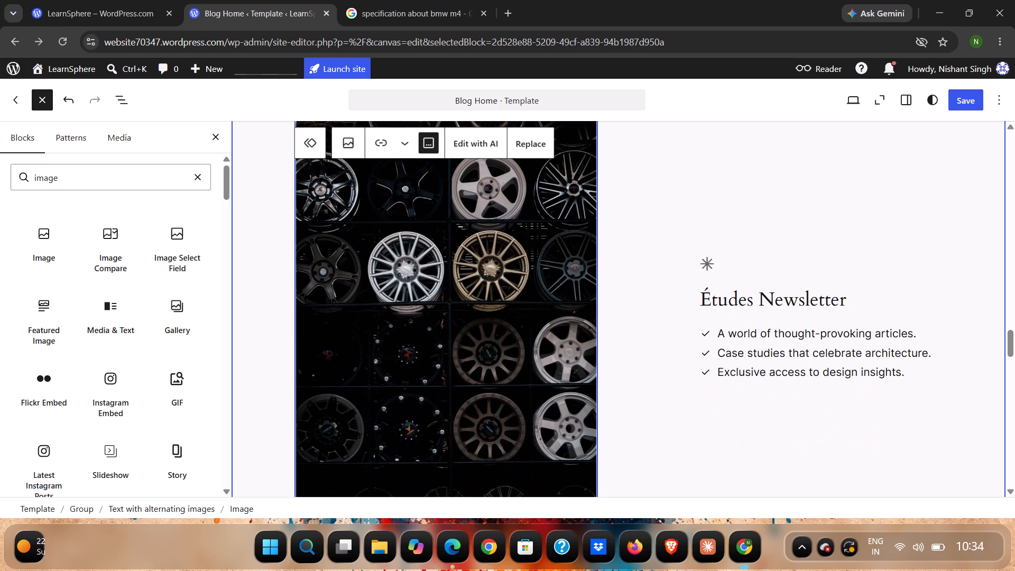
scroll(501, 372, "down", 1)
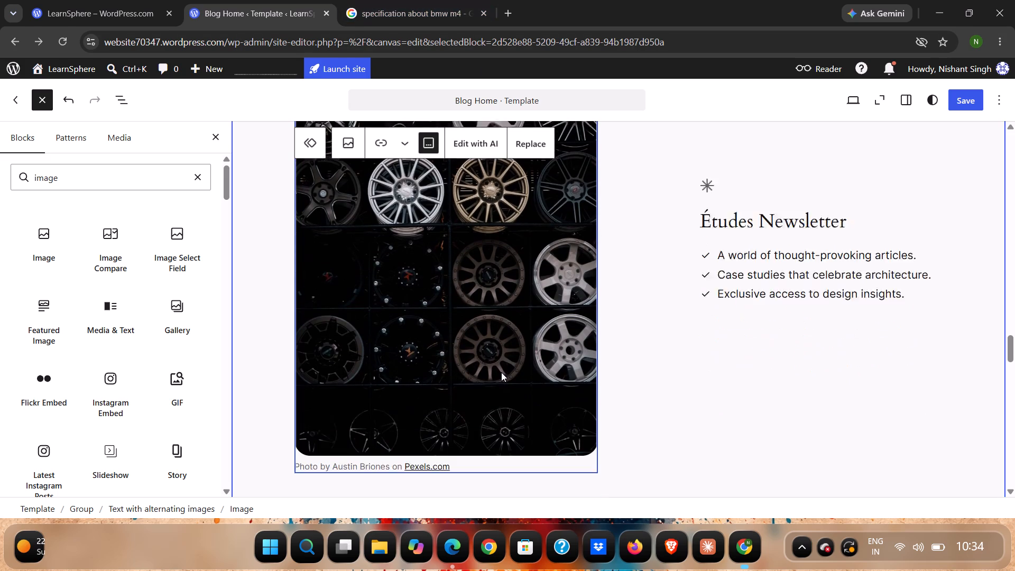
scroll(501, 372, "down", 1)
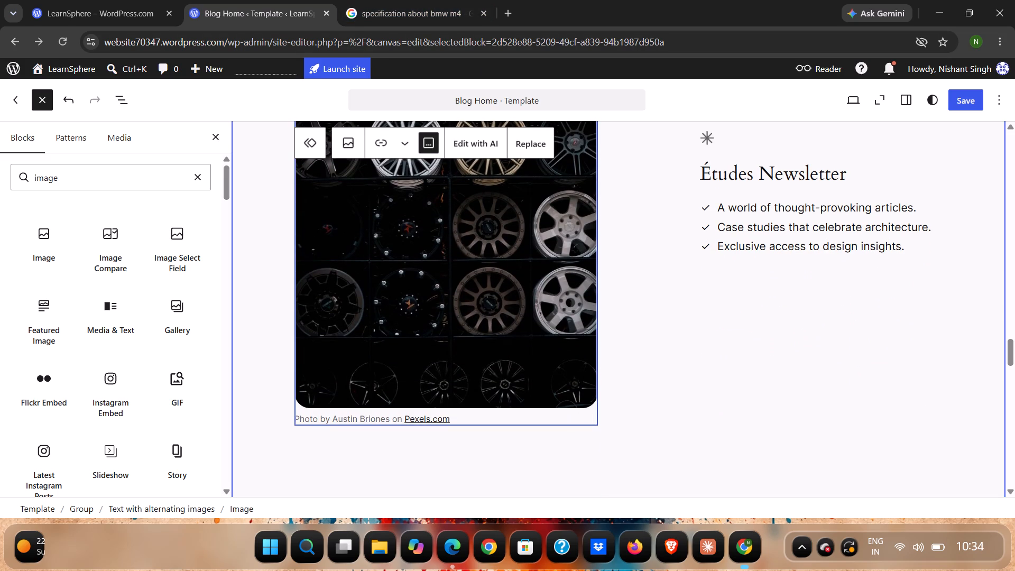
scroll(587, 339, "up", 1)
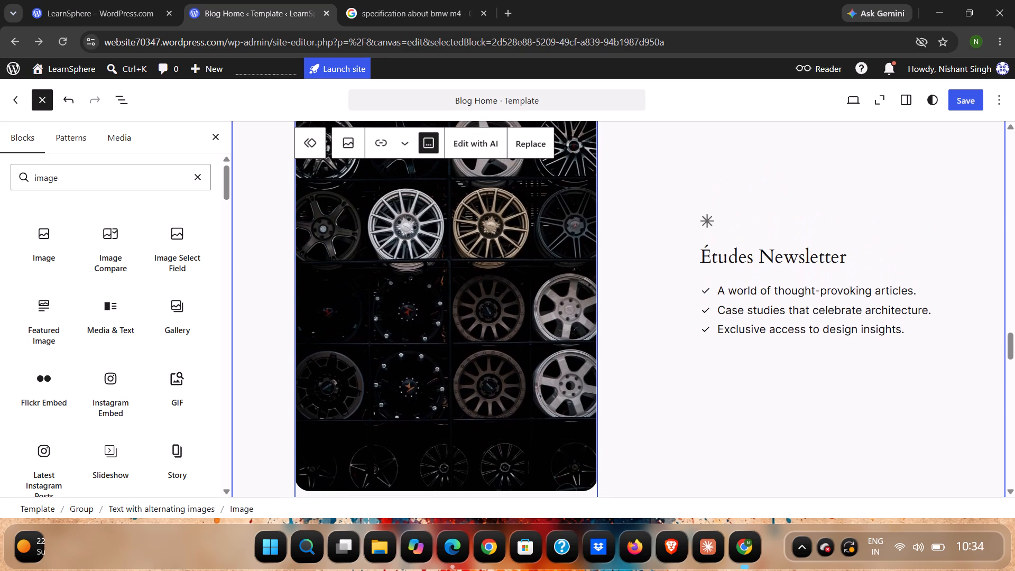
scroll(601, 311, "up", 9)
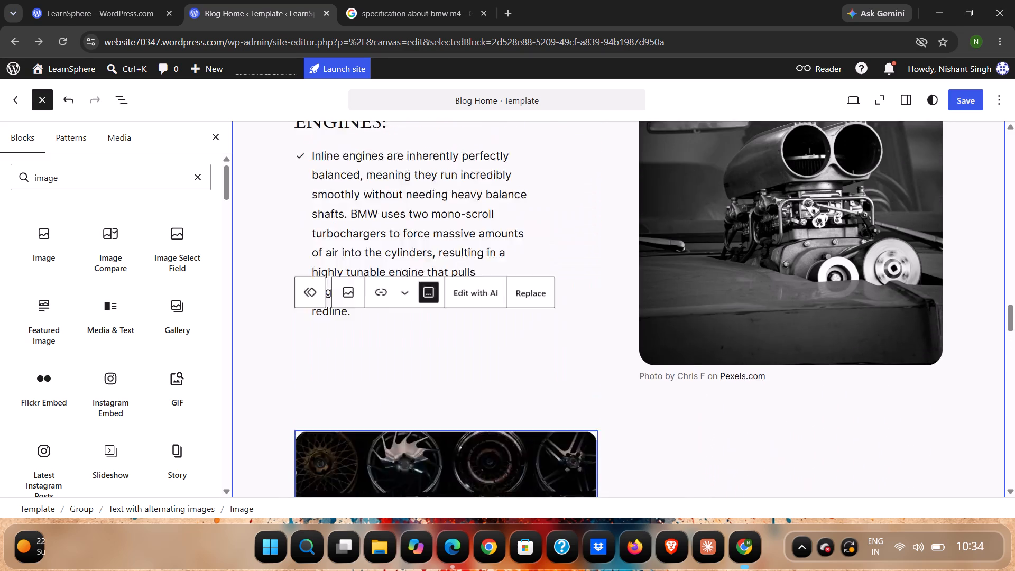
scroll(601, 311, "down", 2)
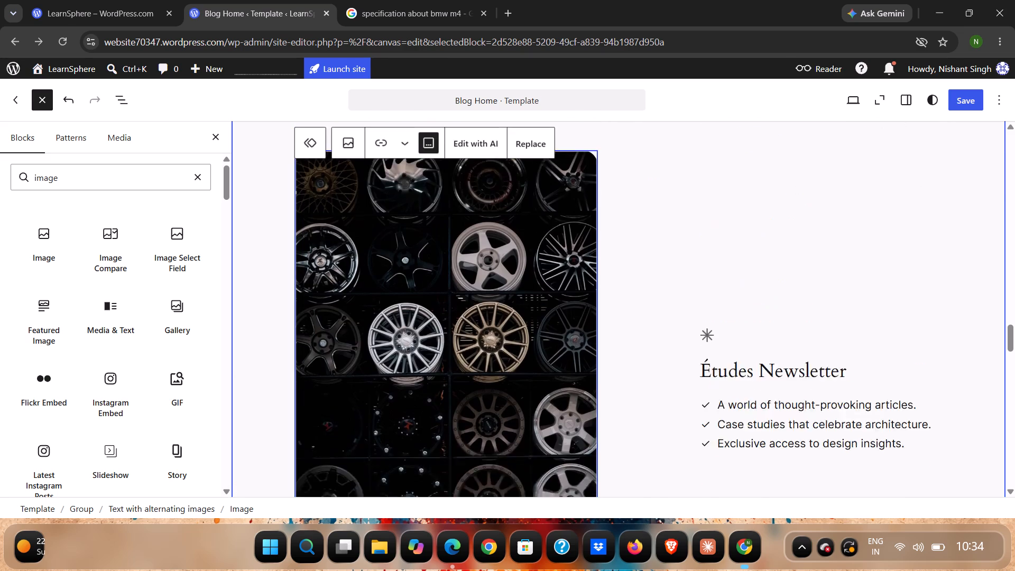
Switch to the Google AI Mode conversation and ask "about wheels cars".
left_click(393, 8)
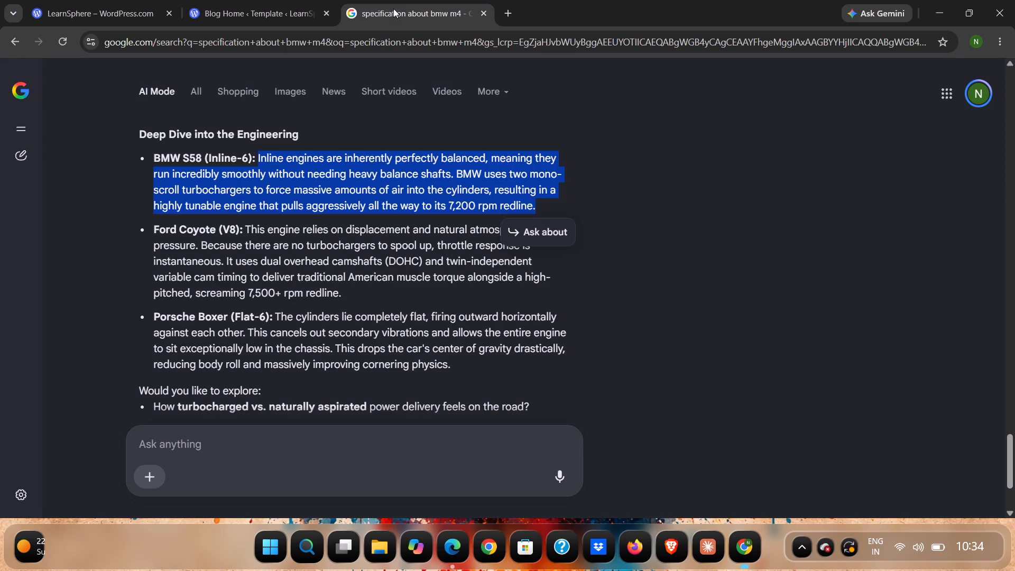
left_click(234, 426)
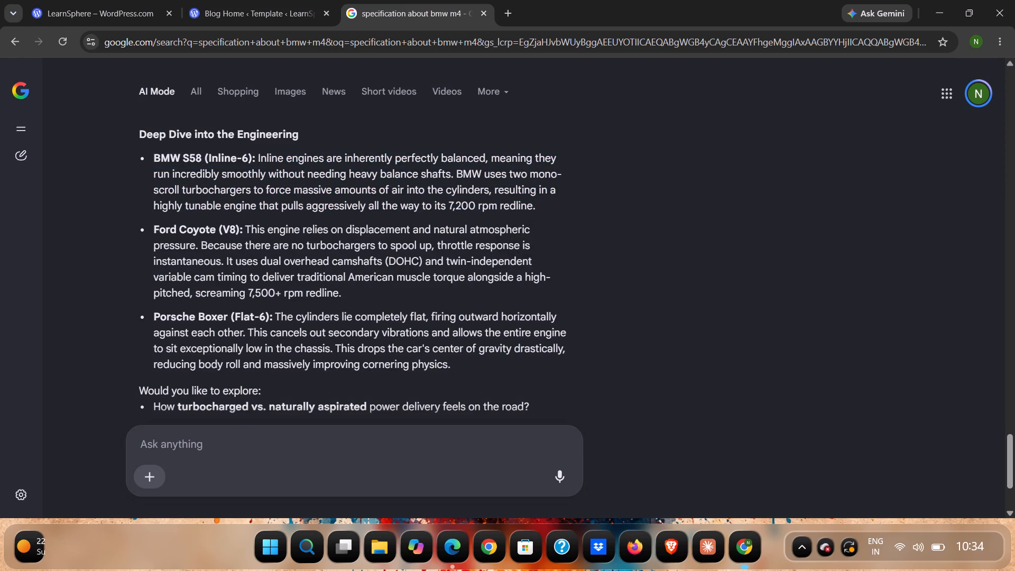
type("about wheels caras")
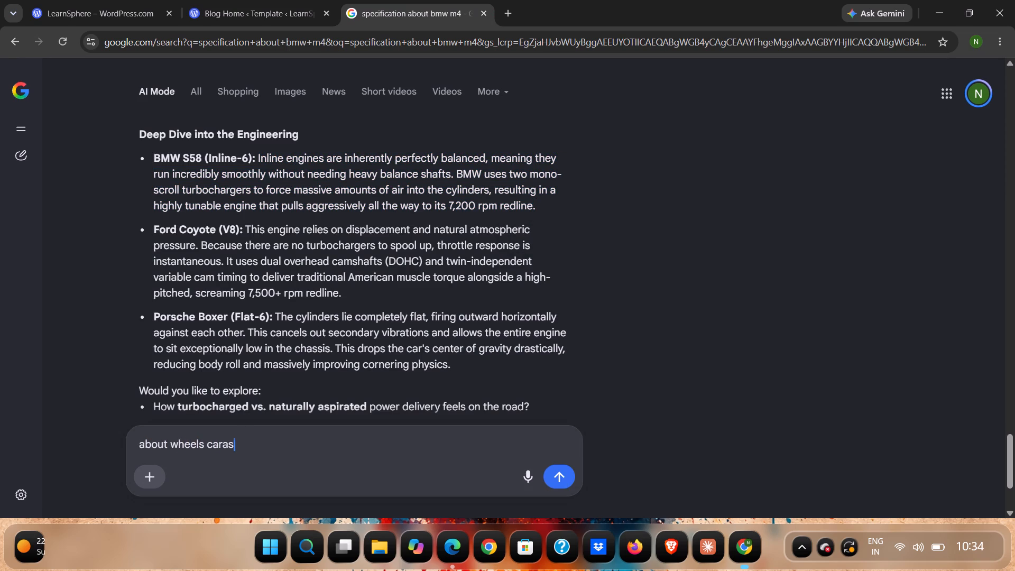
key("BackSpace")
key("BackSpace")
key("s")
key("Return")
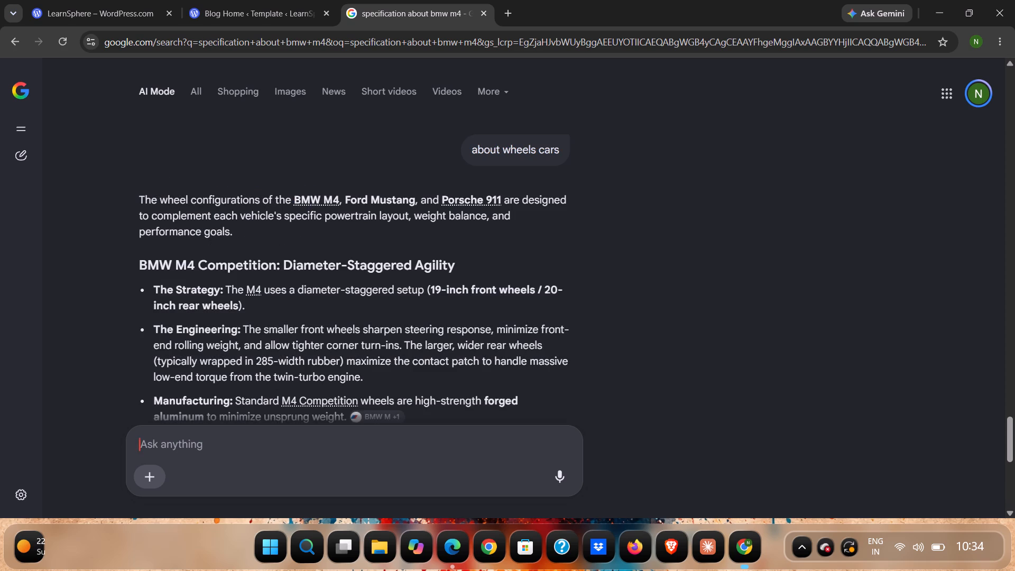
Copy The Engineering description without its bold label from the BMW M4 Competition wheel answer and return to the Blog Home template.
scroll(217, 440, "down", 7)
scroll(217, 440, "up", 1)
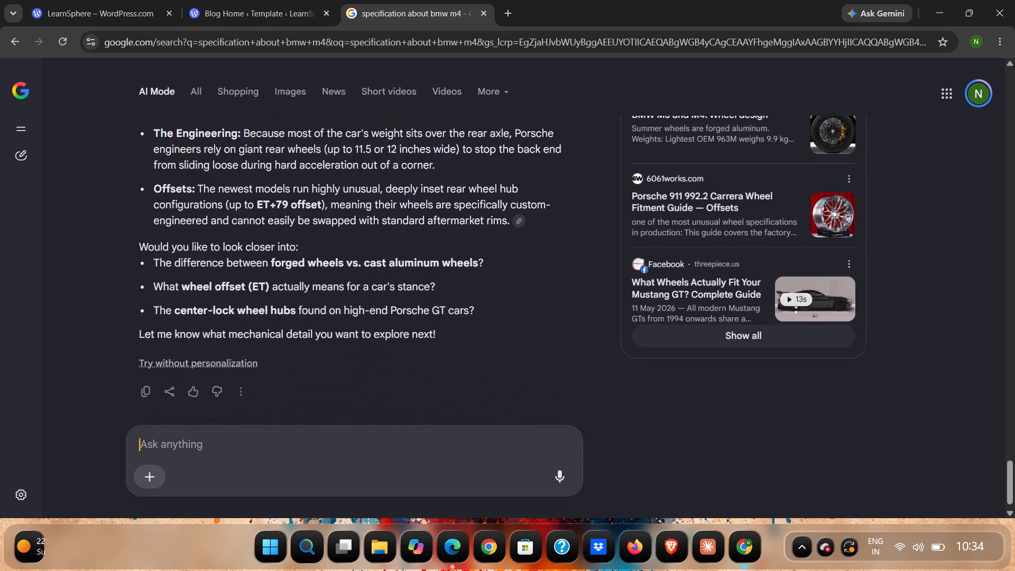
scroll(217, 440, "up", 3)
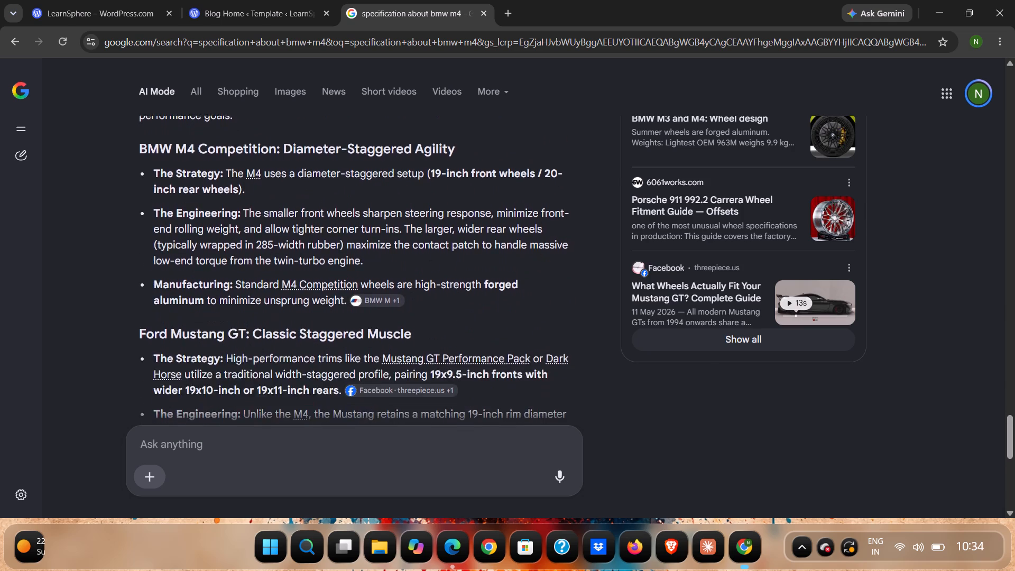
scroll(217, 440, "up", 1)
scroll(217, 440, "down", 2)
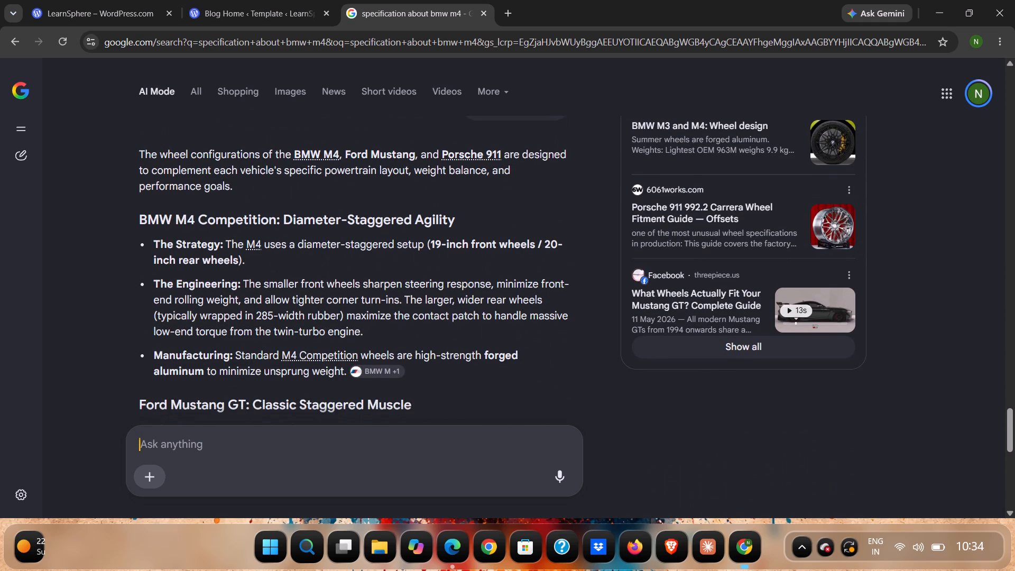
left_click_drag(247, 280, 287, 297)
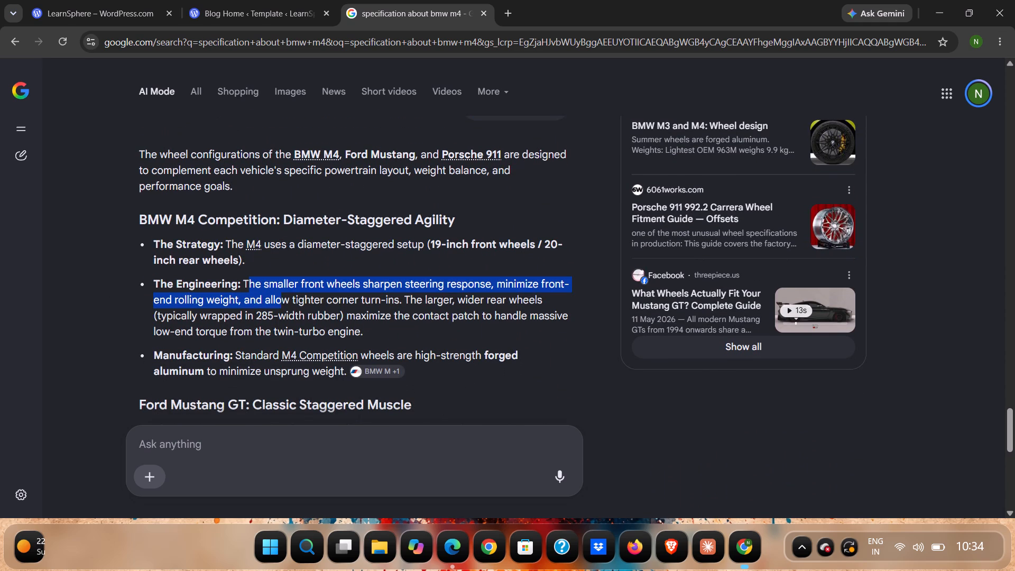
left_click_drag(287, 297, 385, 328)
key("ctrl+c")
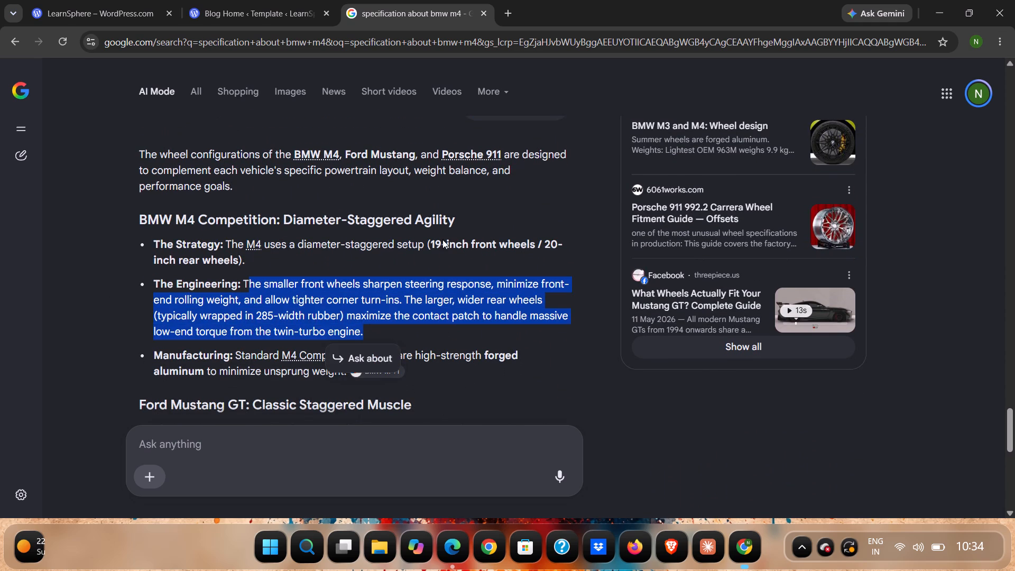
left_click(272, 3)
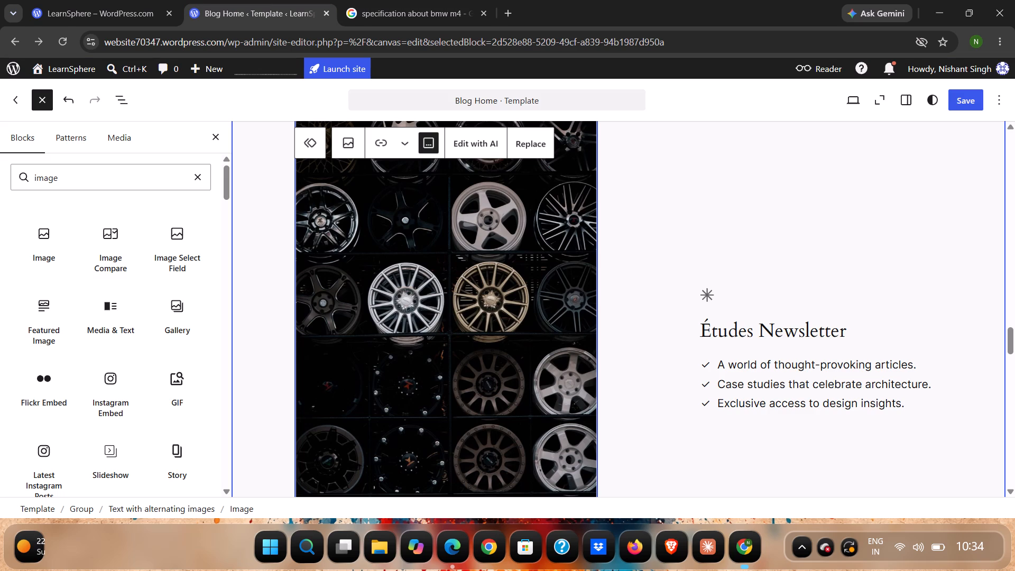
Replace the three list items under Études Newsletter with the copied wheel description and add the missing "t" at its start.
left_click_drag(935, 417, 906, 417)
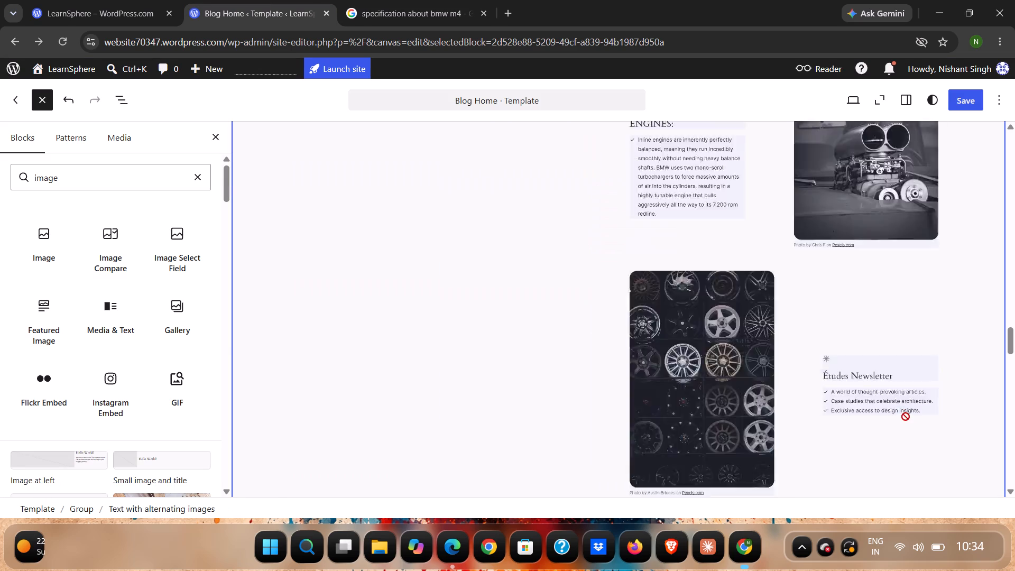
left_click_drag(906, 417, 905, 417)
left_click(905, 417)
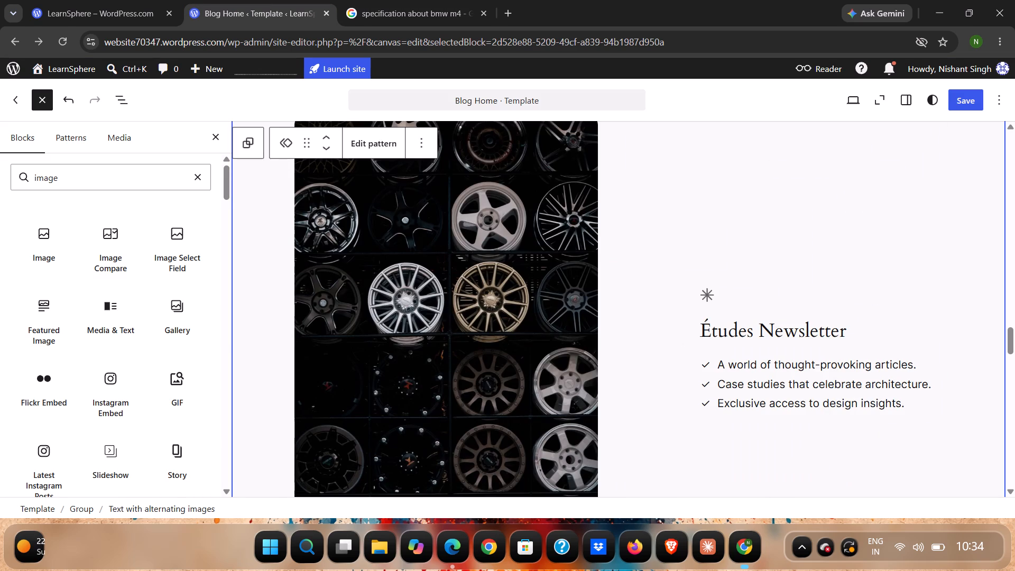
left_click(904, 406)
left_click_drag(904, 406, 709, 374)
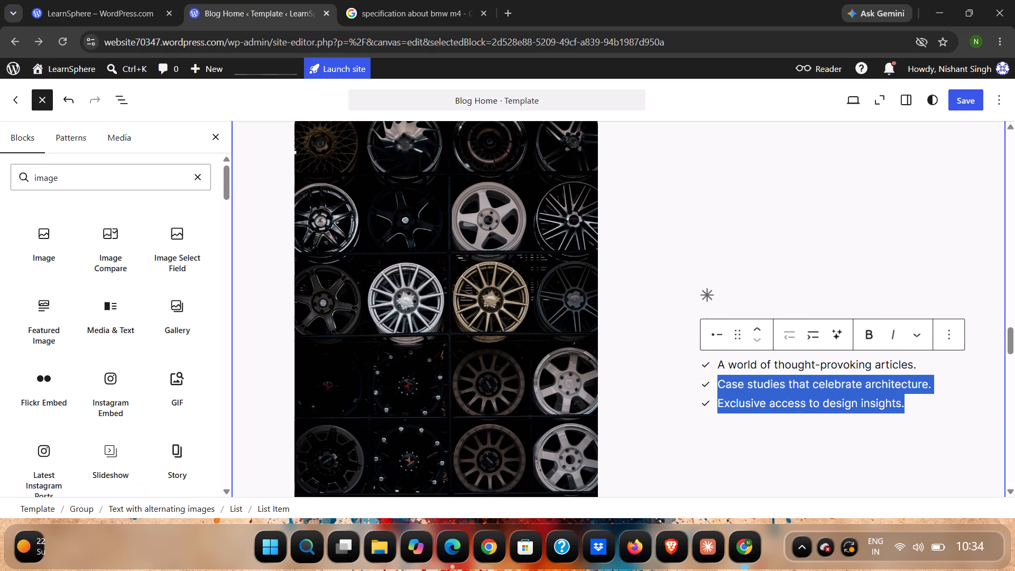
left_click_drag(709, 374, 704, 369)
key("BackSpace")
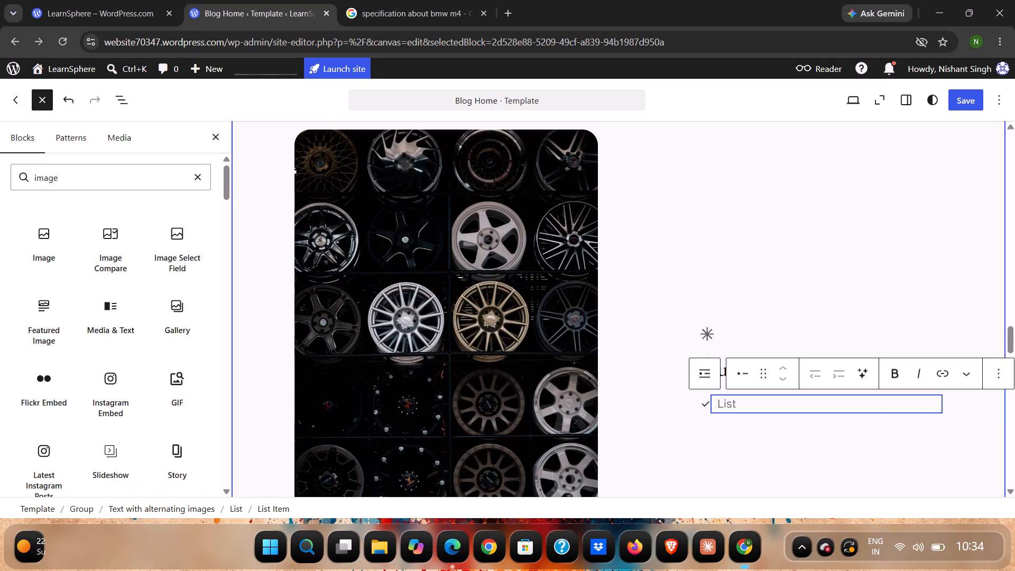
key("ctrl+v")
left_click(765, 187)
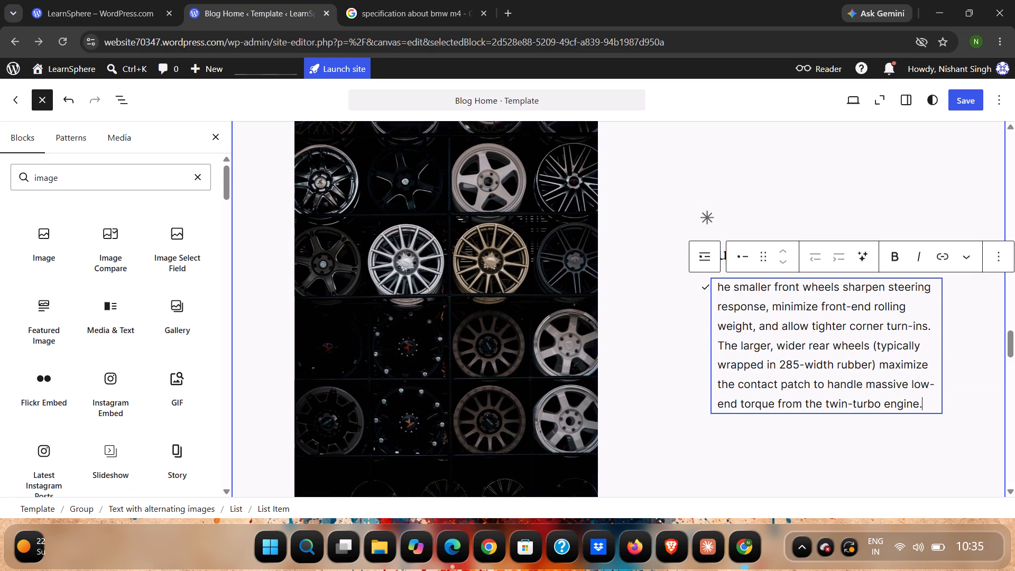
left_click(719, 284)
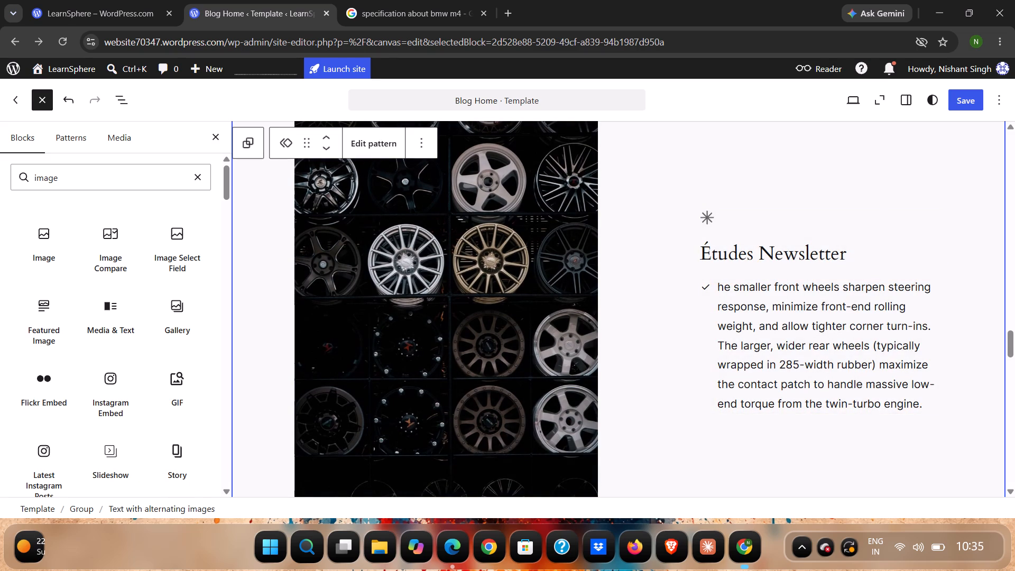
key("t")
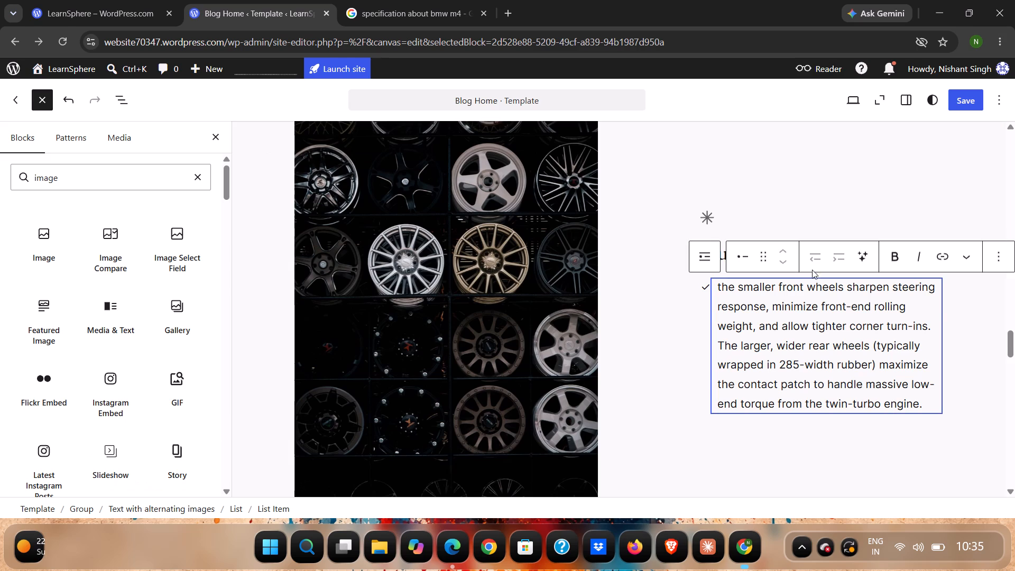
Change the Études Newsletter heading beside the wheel image to "WHEELS:".
left_click(836, 236)
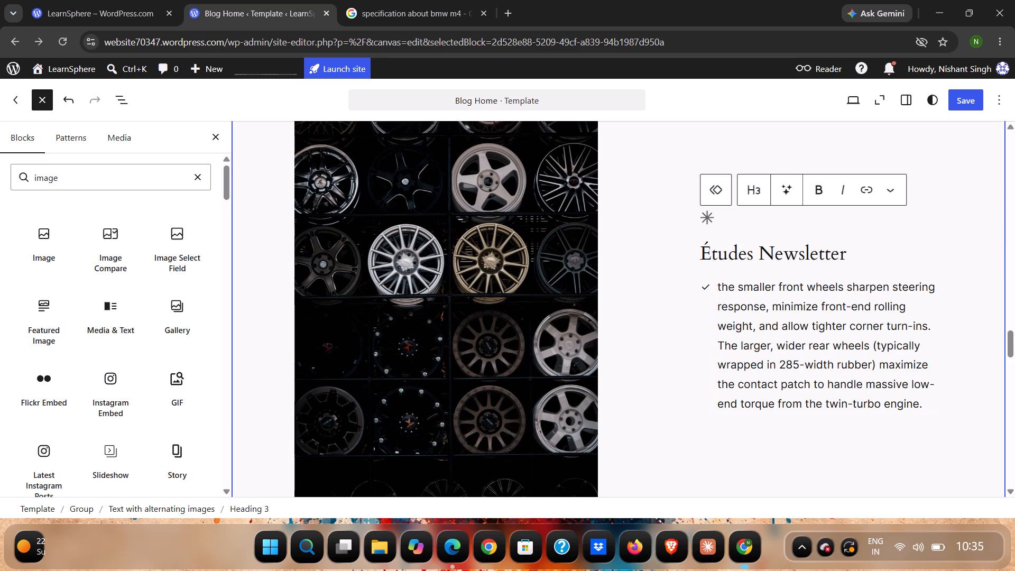
left_click_drag(843, 256, 717, 262)
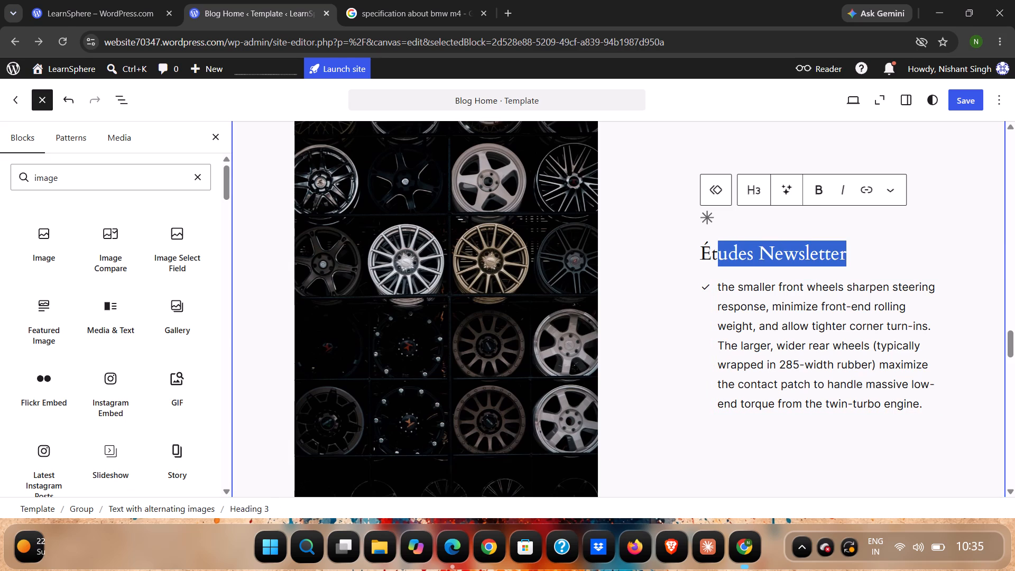
left_click_drag(717, 262, 713, 262)
key("BackSpace")
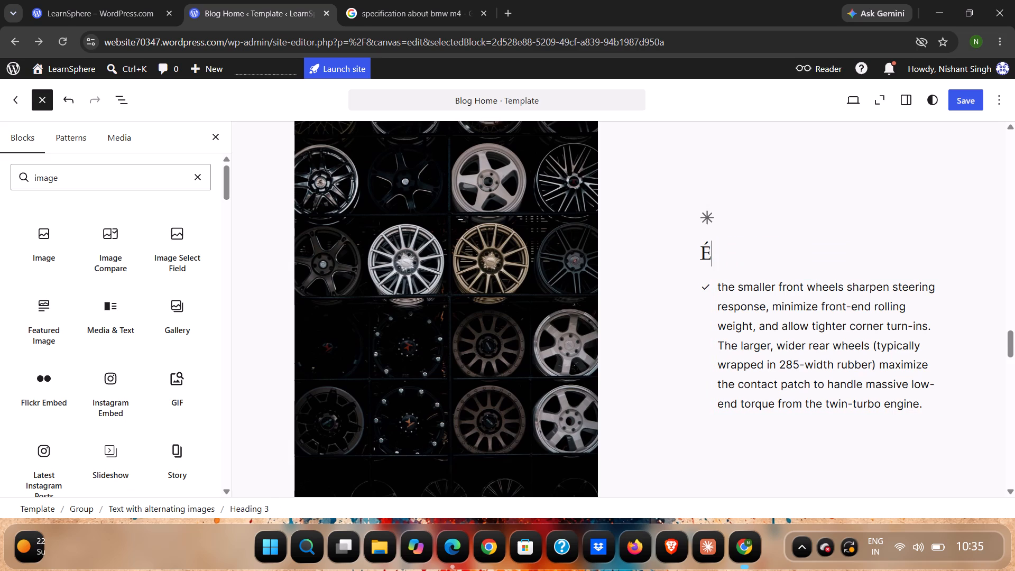
key("BackSpace")
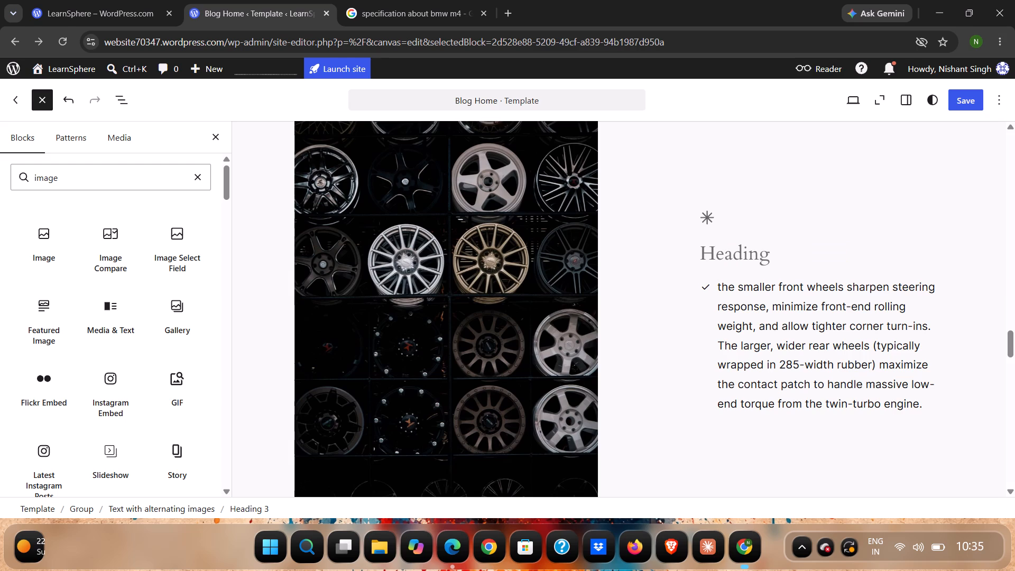
type("WHEELS")
scroll(713, 262, "down", 1)
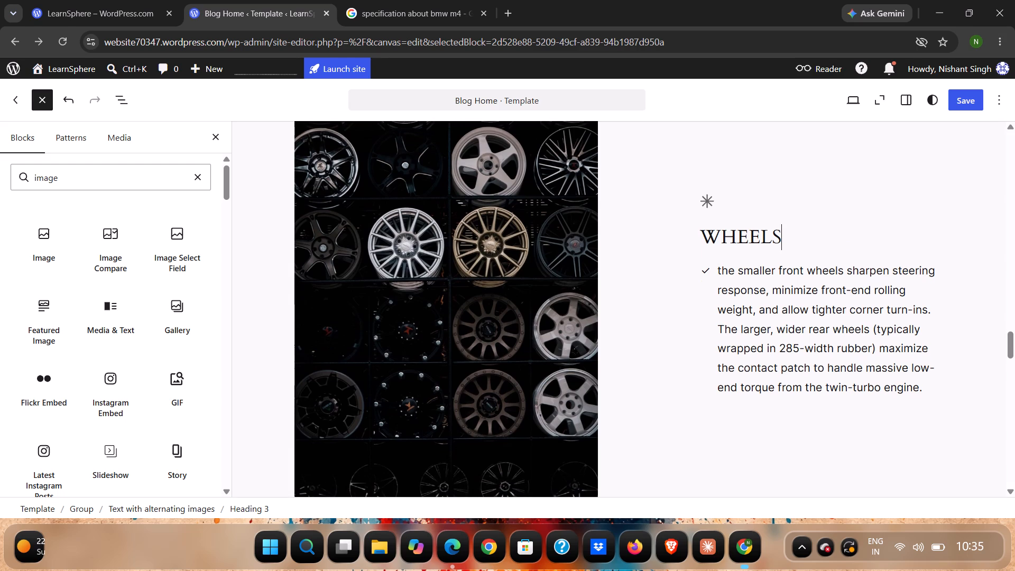
key("shift+colon")
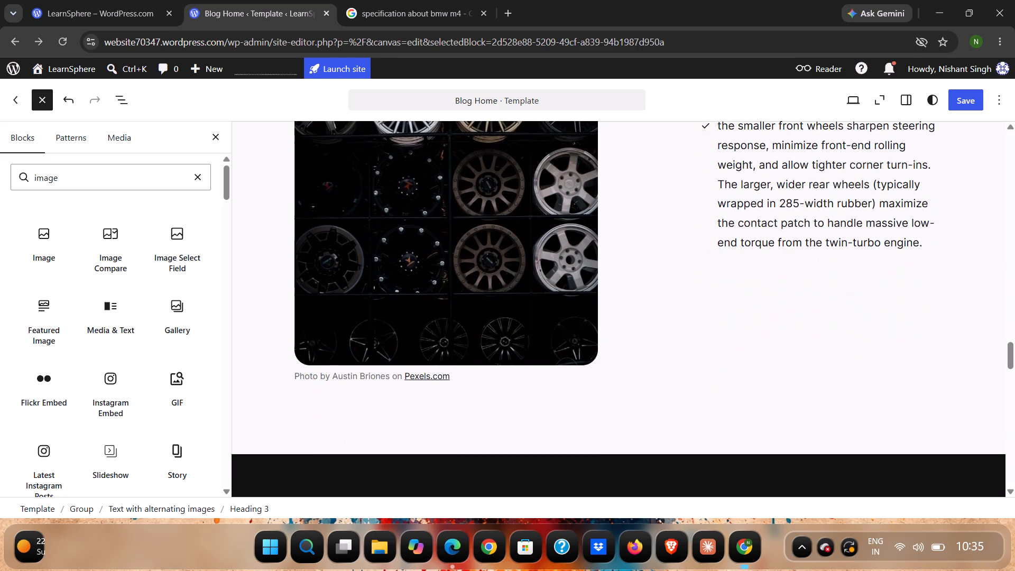
Review the remaining template sections down to the footer and return to the header.
scroll(713, 262, "down", 3)
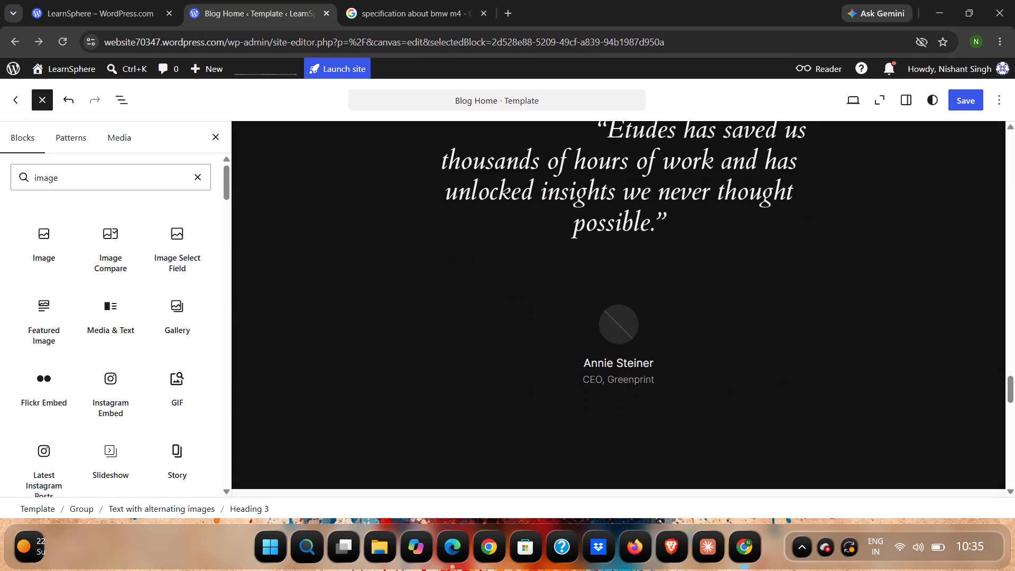
scroll(713, 262, "down", 6)
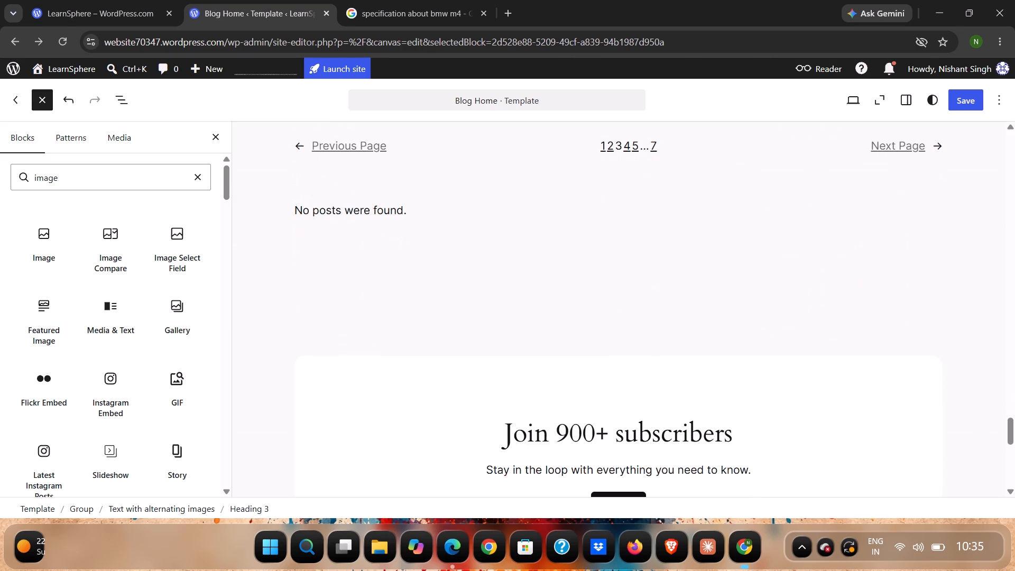
scroll(713, 262, "down", 5)
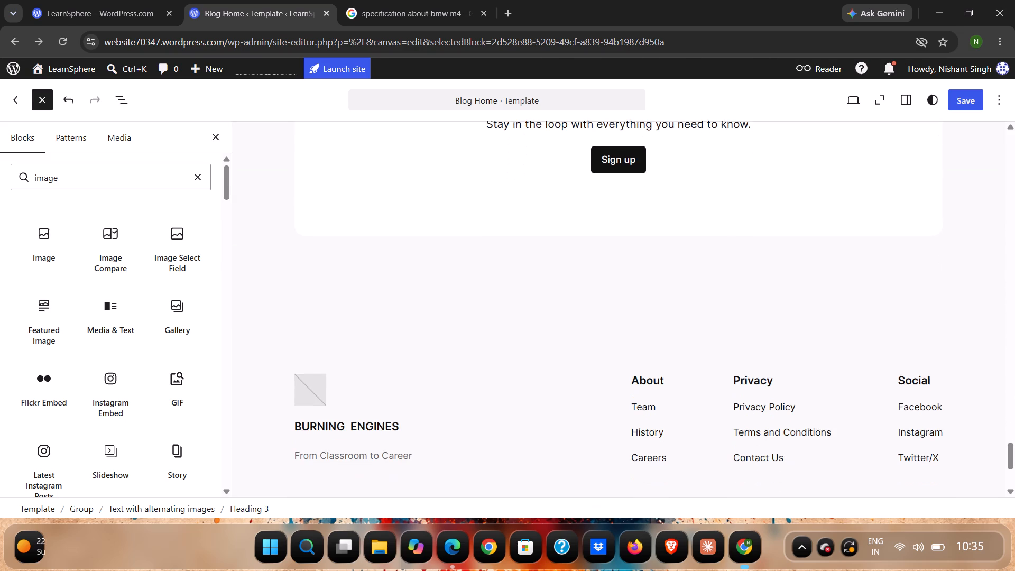
scroll(713, 262, "down", 4)
scroll(713, 262, "up", 3)
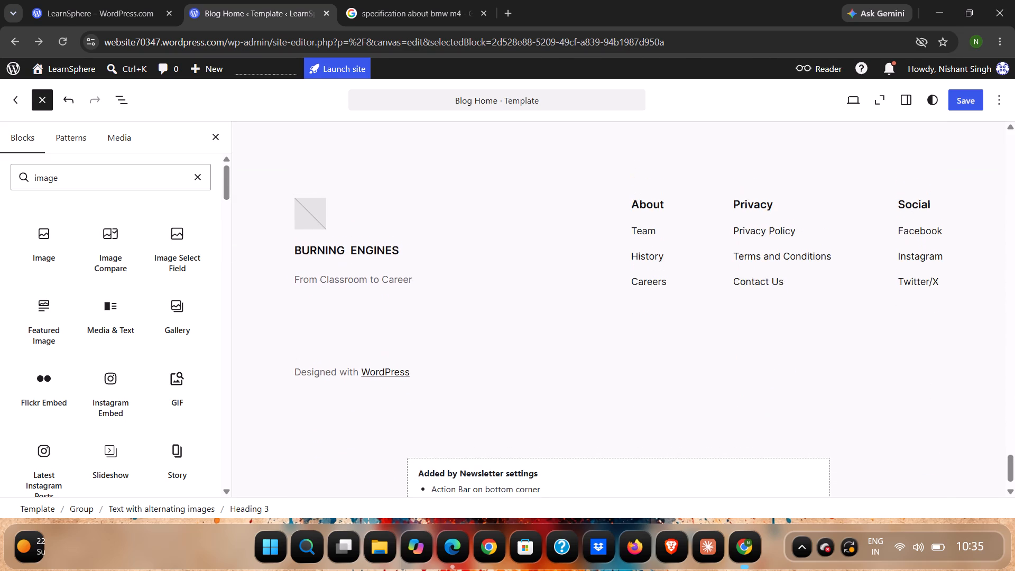
scroll(713, 262, "up", 14)
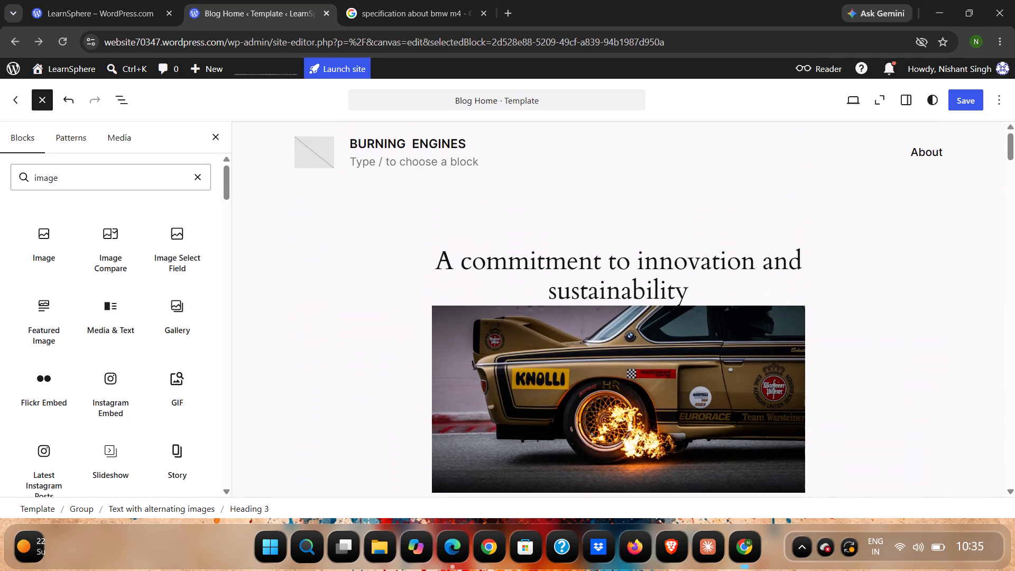
Select the header block at its empty site logo placeholder.
left_click(322, 163)
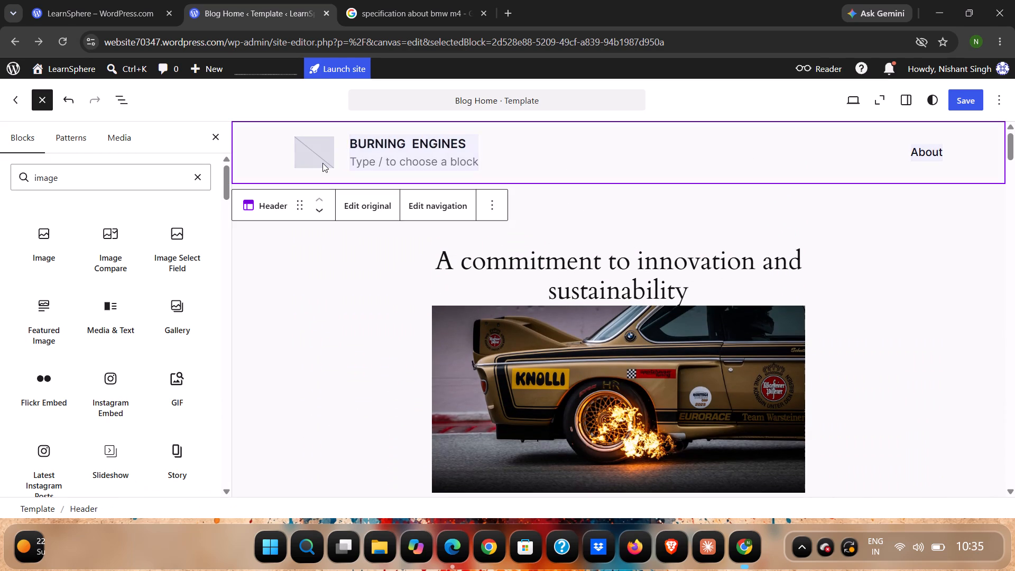
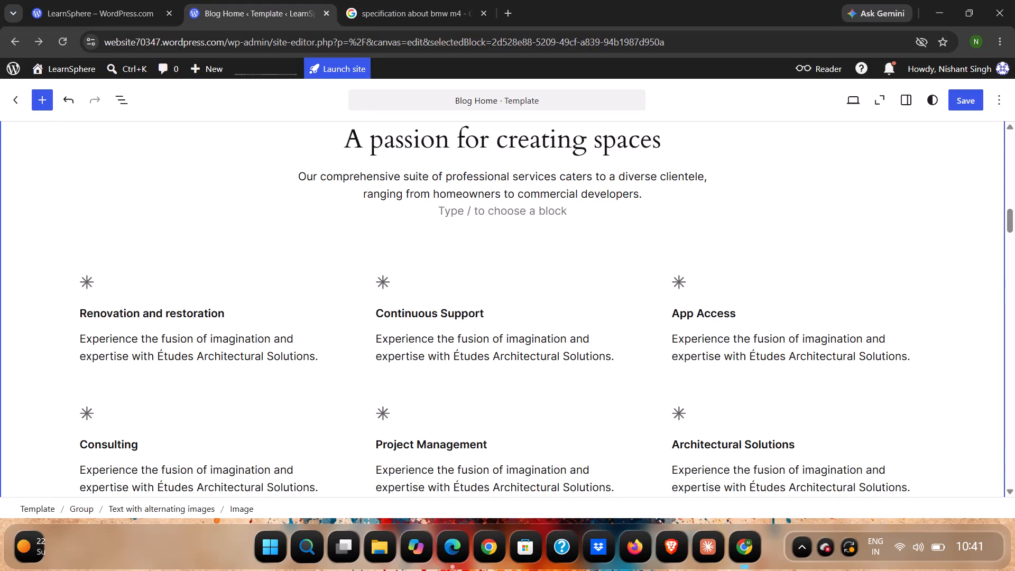
Replace the description under "Renovation and restoration" with "Explore detailed, unbiased reviews and expert rating on the latest vehicle models.".
left_click(317, 358)
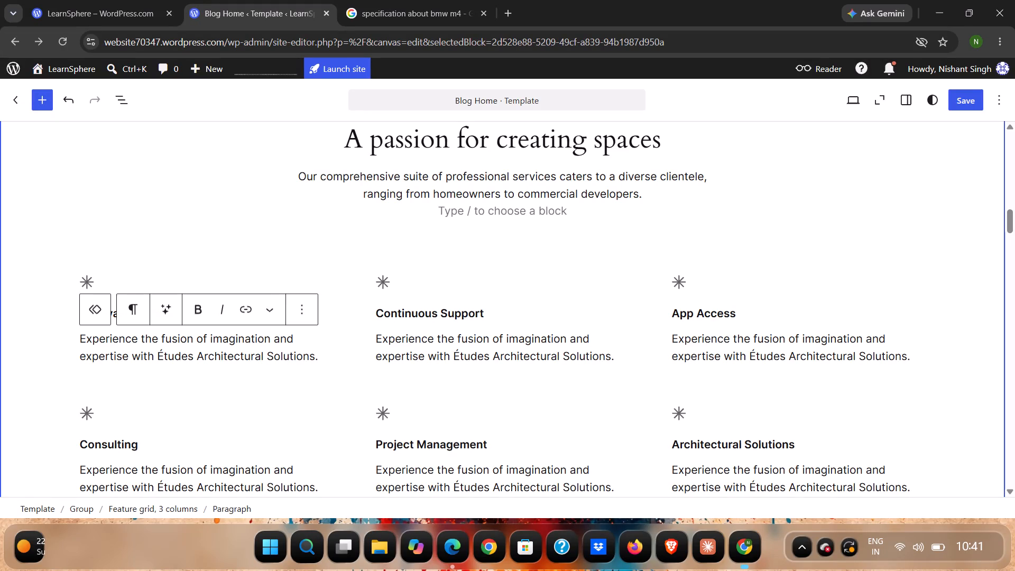
key("BackSpace")
key("BackSpace")
key("BackSpace")
key("BackSpace")
key("BackSpace")
key("BackSpace")
key("BackSpace")
key("BackSpace")
key("BackSpace")
key("BackSpace")
key("BackSpace")
key("BackSpace")
key("BackSpace")
key("BackSpace")
key("BackSpace")
key("BackSpace")
key("BackSpace")
key("BackSpace")
key("BackSpace")
key("BackSpace")
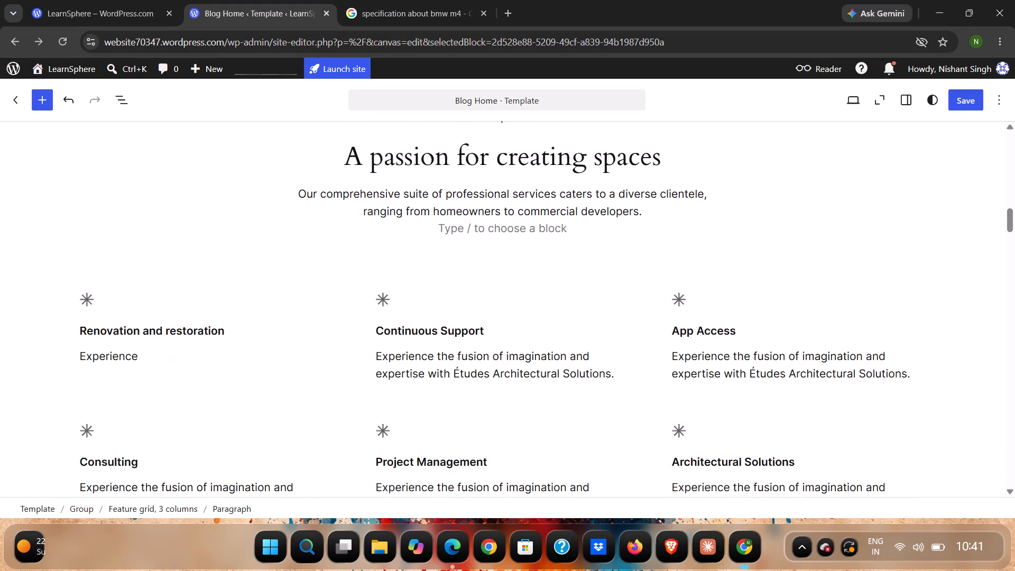
key("BackSpace")
key("BackSpace")
key("BackSpace")
key("BackSpace")
key("BackSpace")
key("BackSpace")
type("lore")
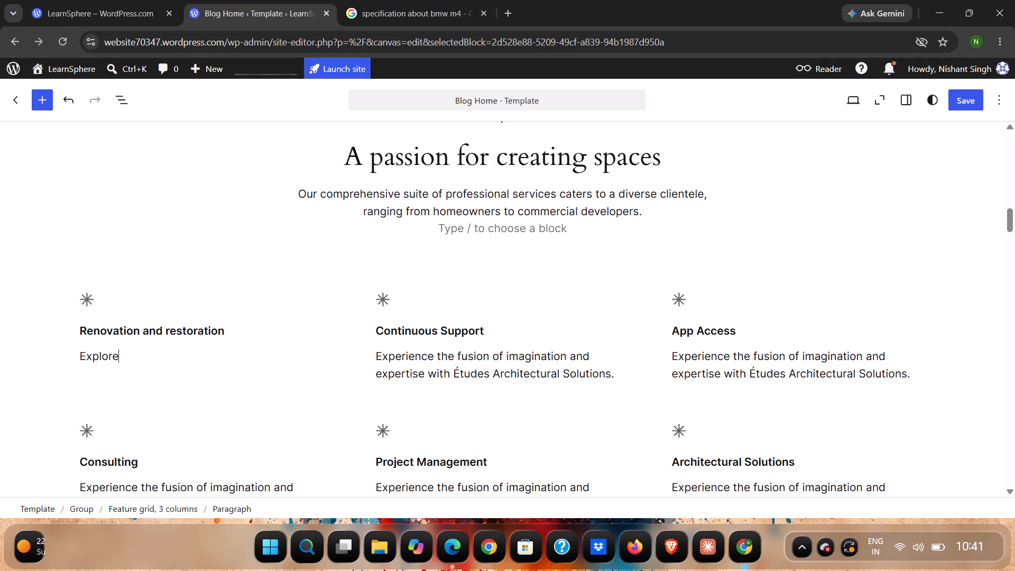
key("space")
type("detailed")
type(", un")
type("biased")
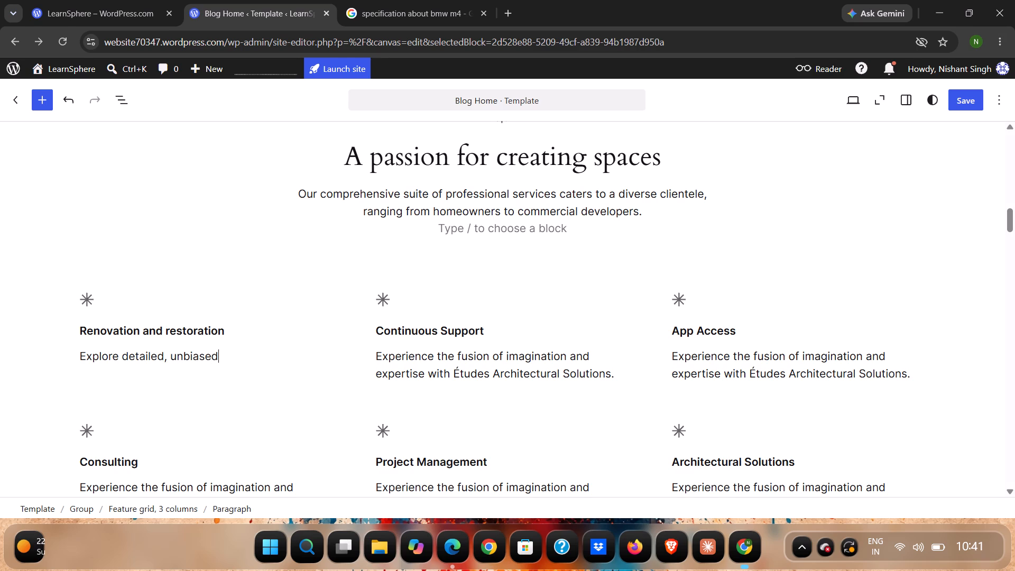
key("space")
type("re")
type("vies")
key("BackSpace")
type("ws")
key("space")
type("an")
type("d expert")
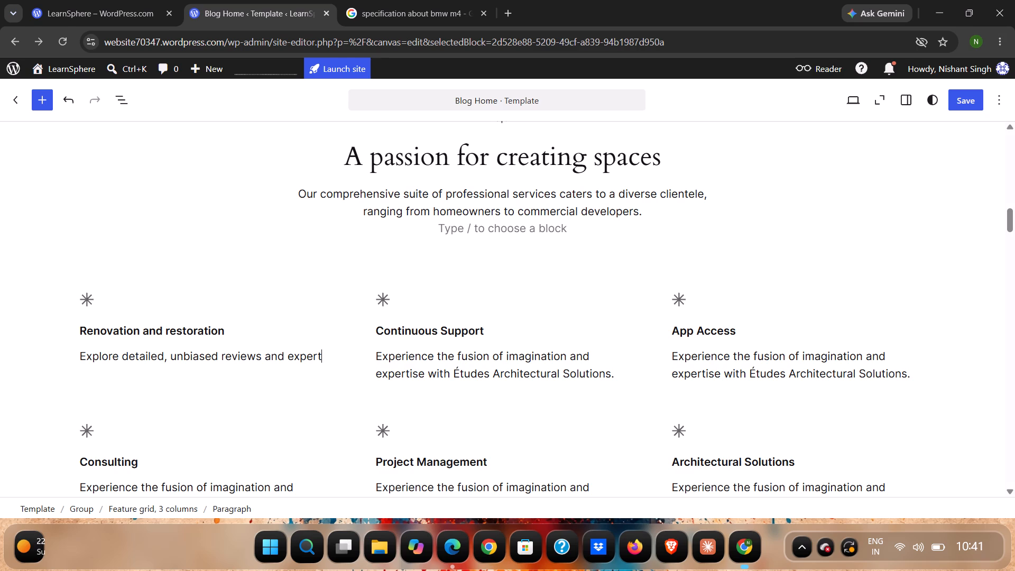
key("space")
type("rating")
key("space")
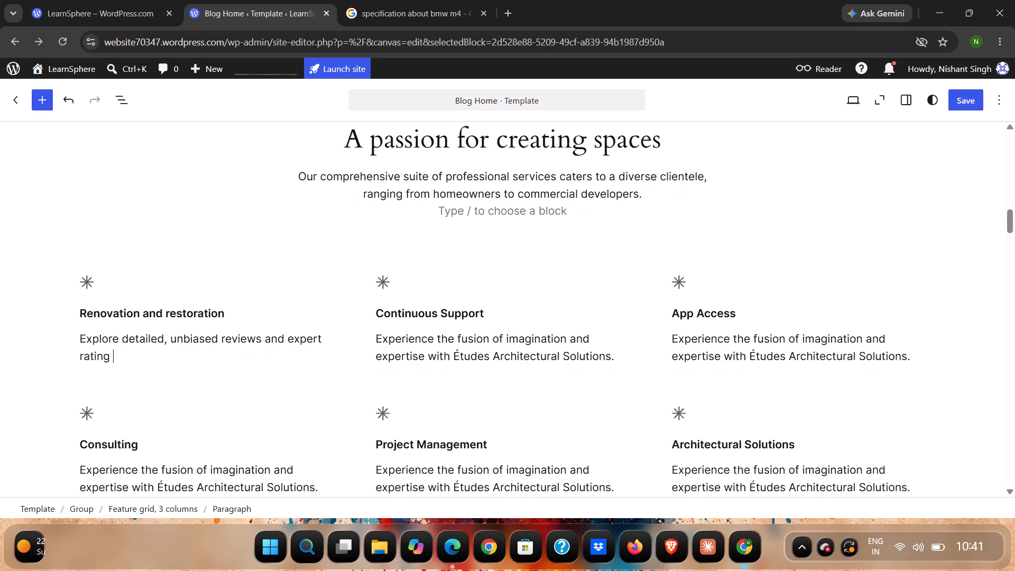
key("o")
type("n the")
key("space")
type("latest")
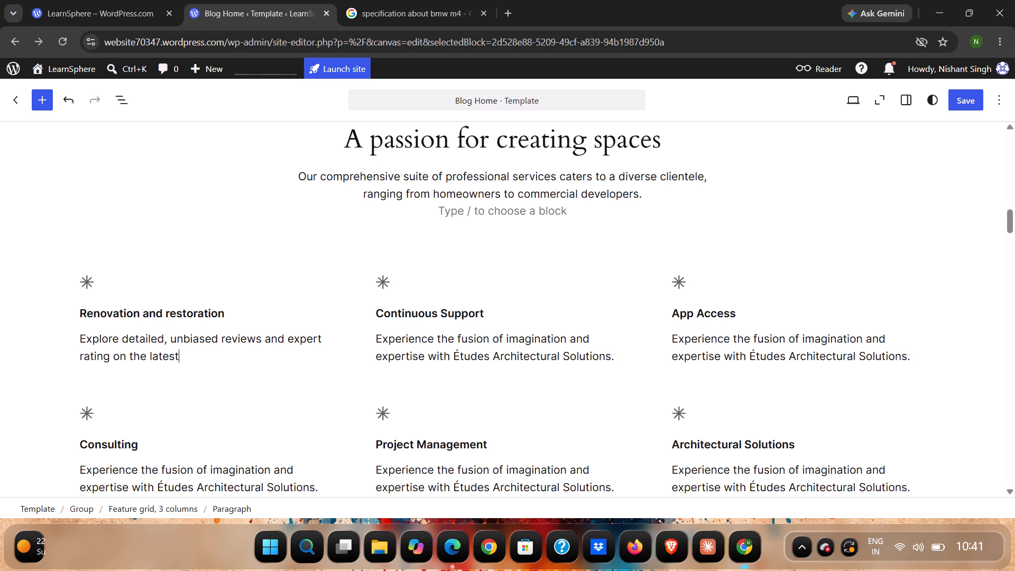
key("space")
type("vehicle")
key("space")
type("modek")
key("BackSpace")
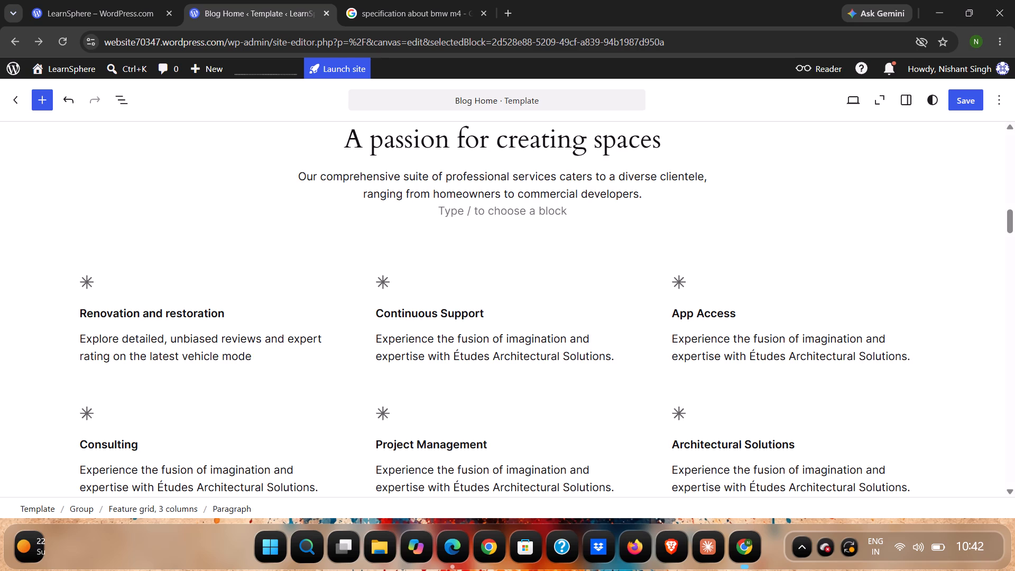
type("ls")
key("period")
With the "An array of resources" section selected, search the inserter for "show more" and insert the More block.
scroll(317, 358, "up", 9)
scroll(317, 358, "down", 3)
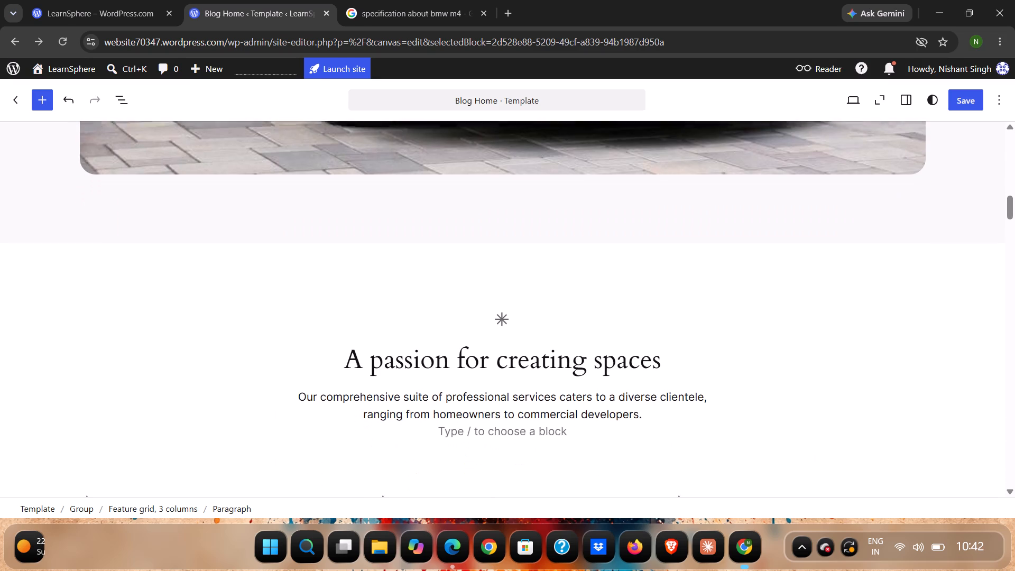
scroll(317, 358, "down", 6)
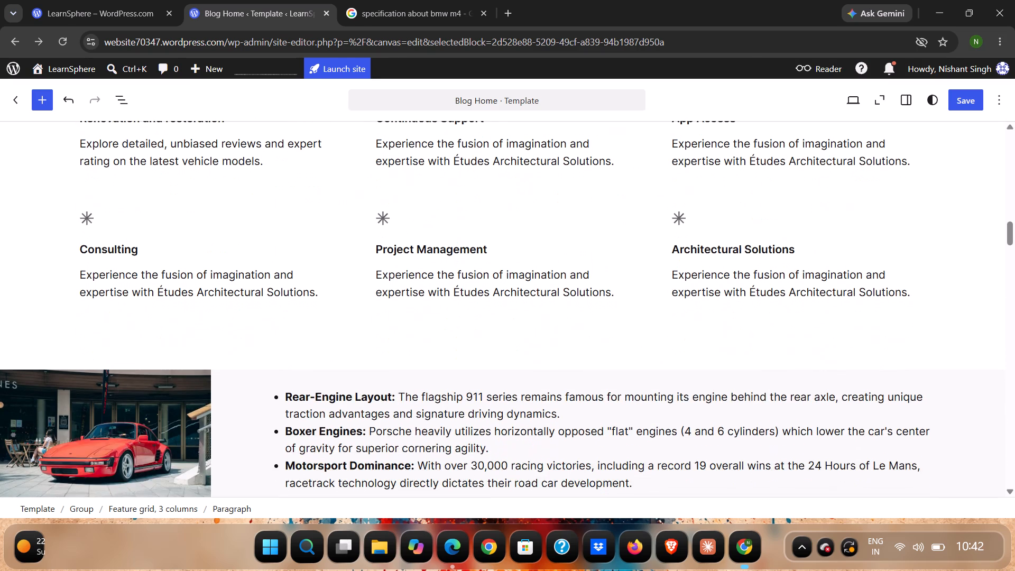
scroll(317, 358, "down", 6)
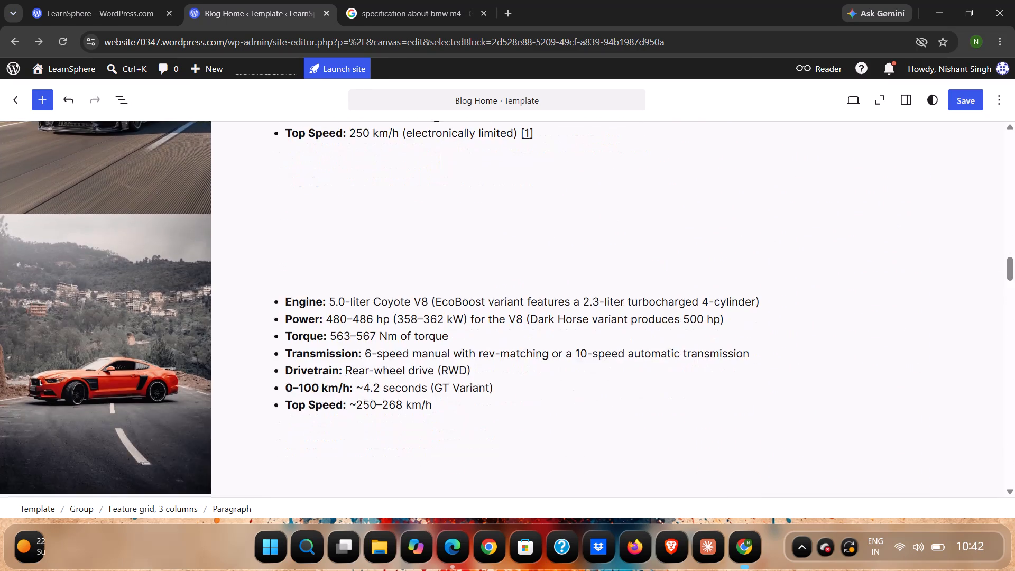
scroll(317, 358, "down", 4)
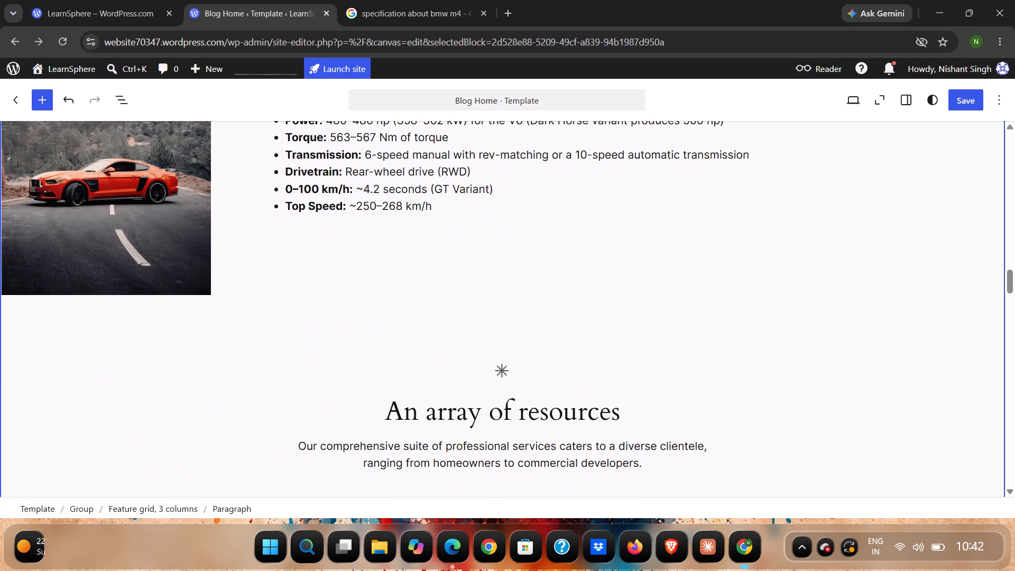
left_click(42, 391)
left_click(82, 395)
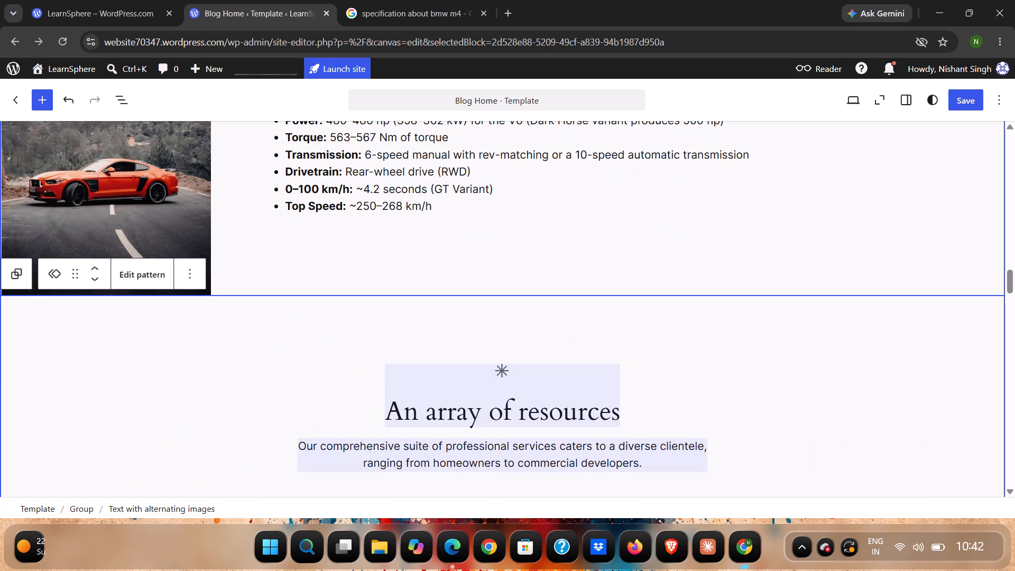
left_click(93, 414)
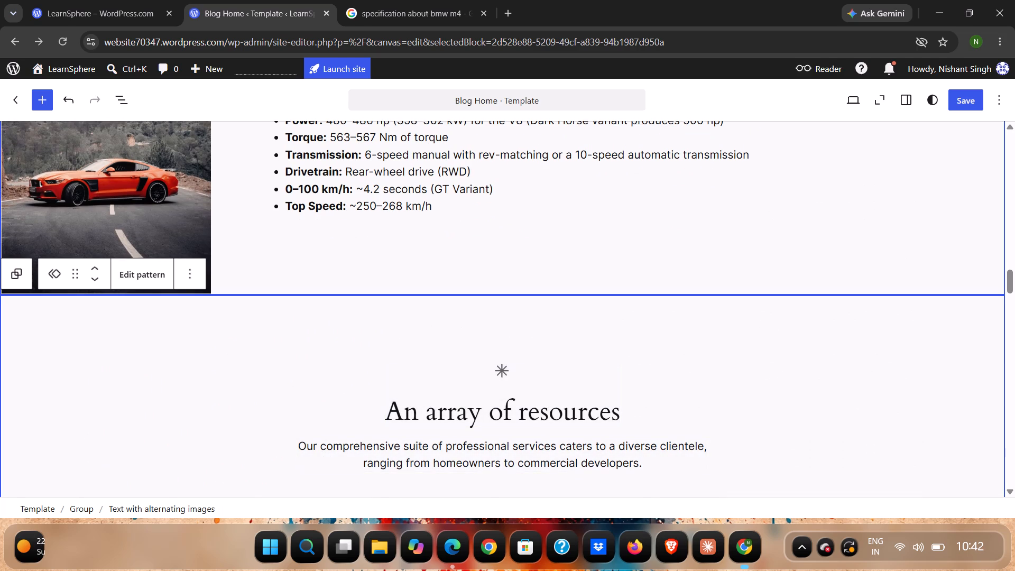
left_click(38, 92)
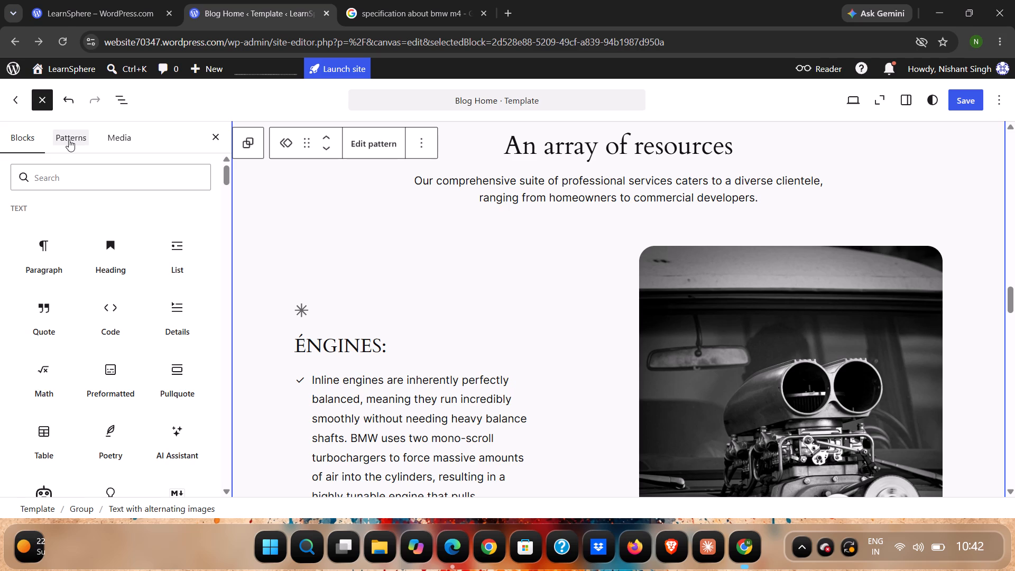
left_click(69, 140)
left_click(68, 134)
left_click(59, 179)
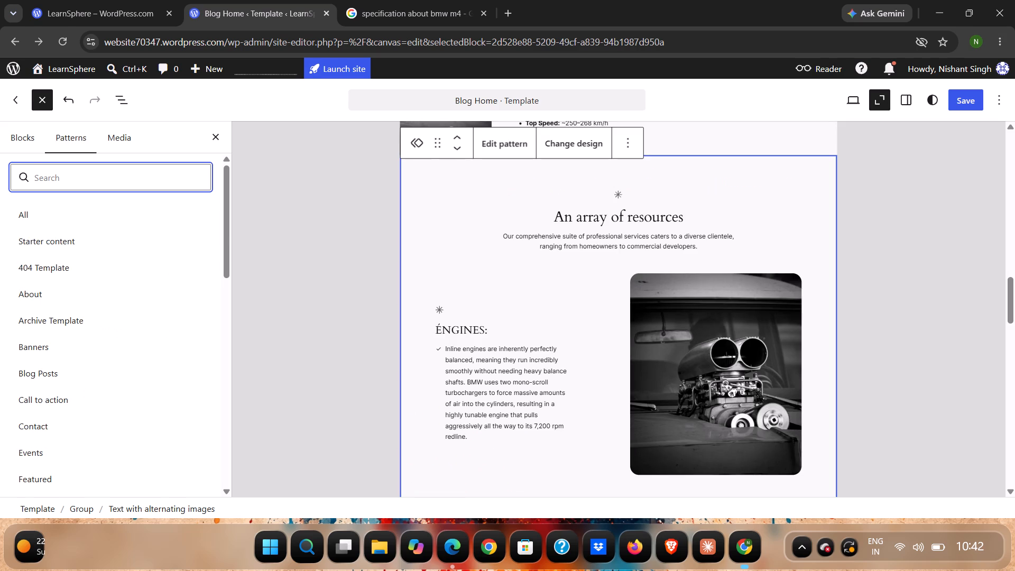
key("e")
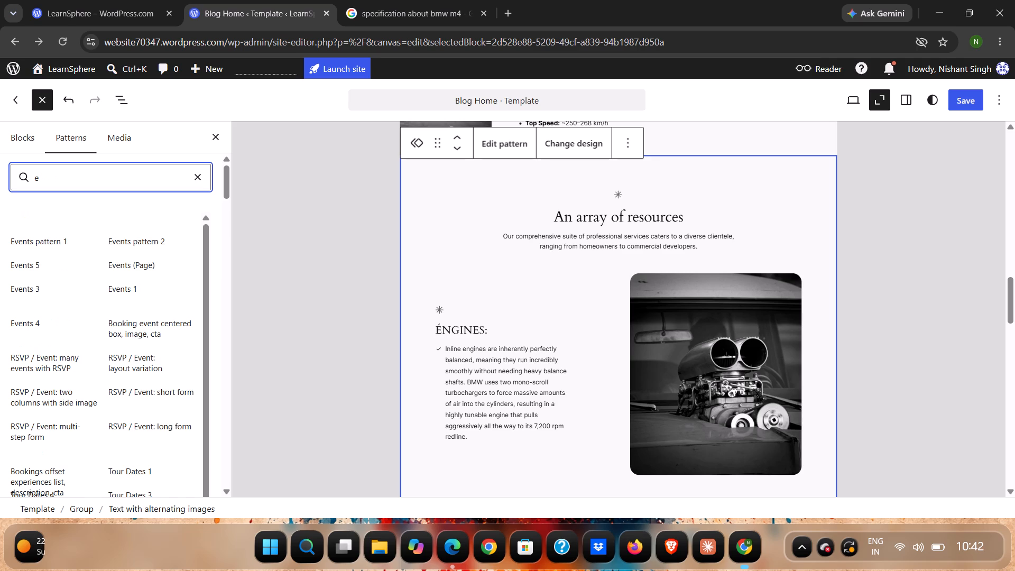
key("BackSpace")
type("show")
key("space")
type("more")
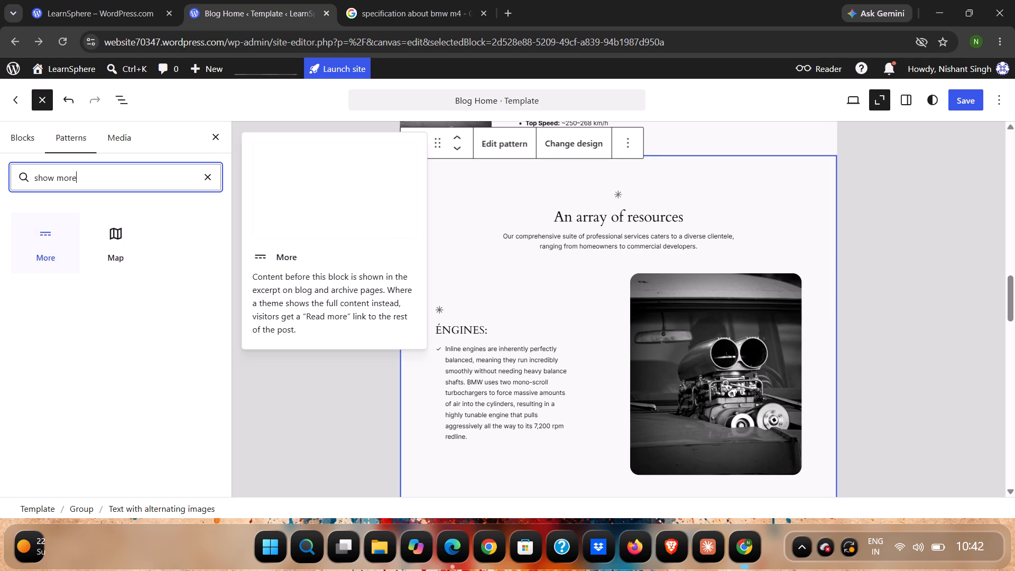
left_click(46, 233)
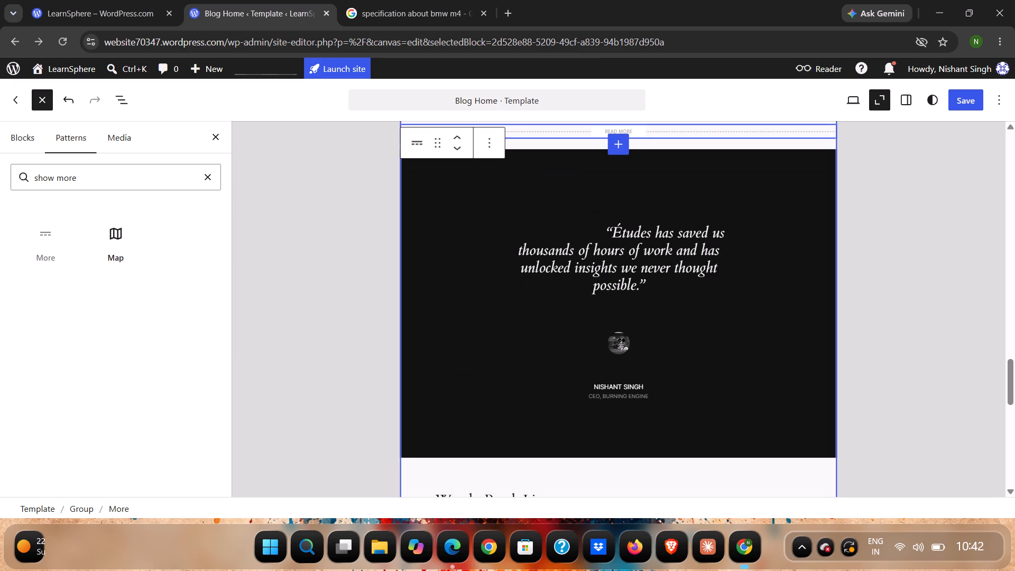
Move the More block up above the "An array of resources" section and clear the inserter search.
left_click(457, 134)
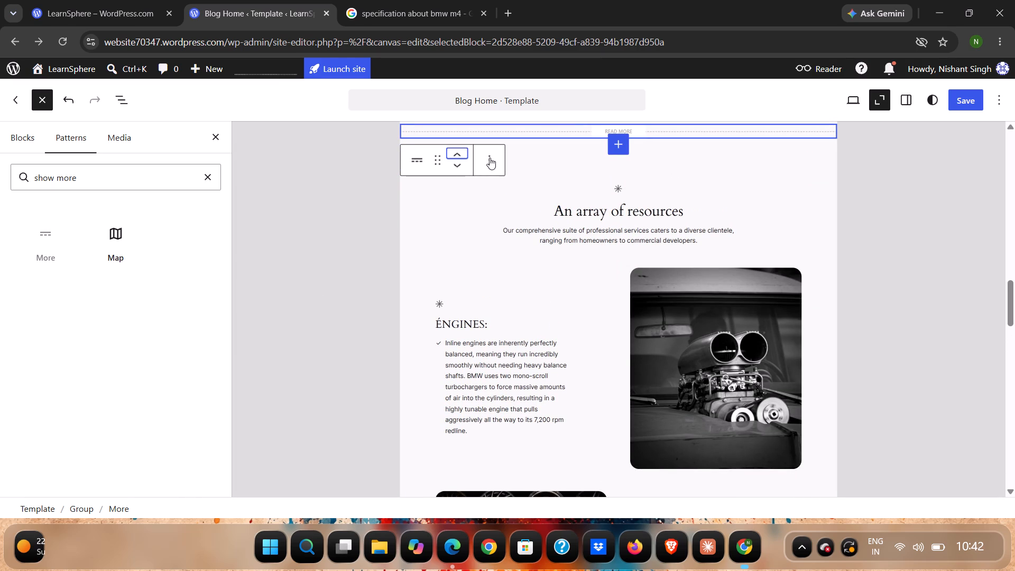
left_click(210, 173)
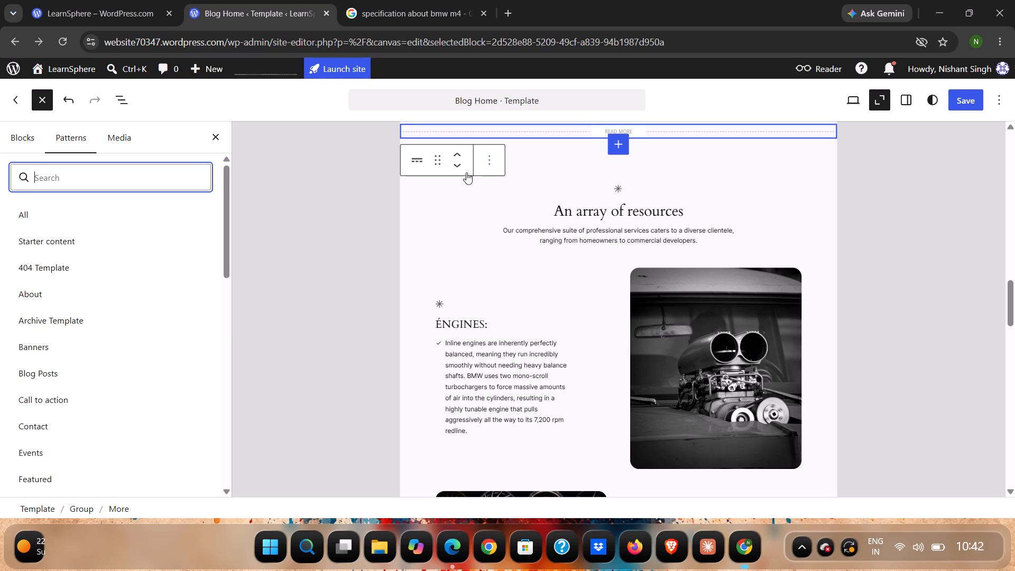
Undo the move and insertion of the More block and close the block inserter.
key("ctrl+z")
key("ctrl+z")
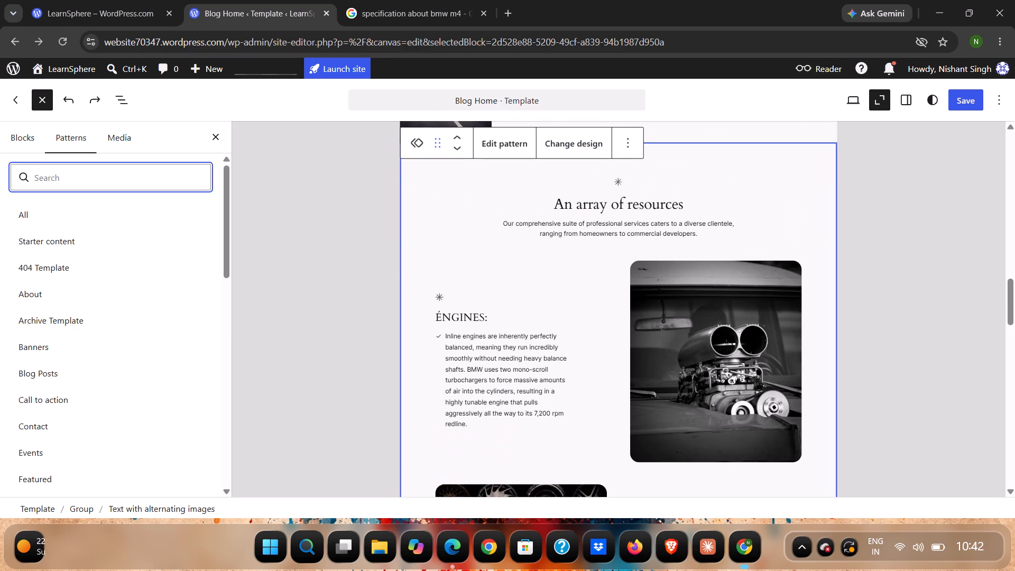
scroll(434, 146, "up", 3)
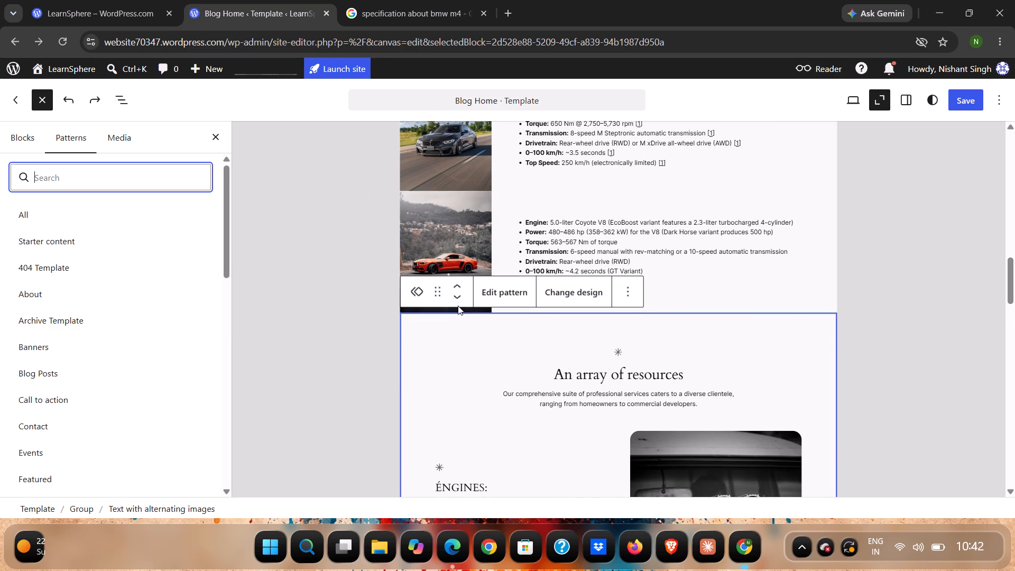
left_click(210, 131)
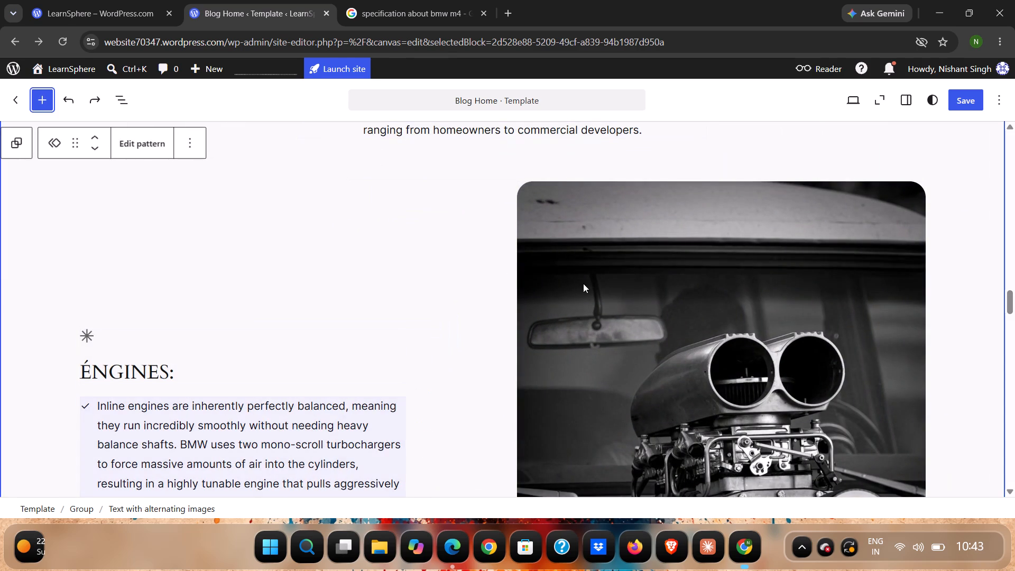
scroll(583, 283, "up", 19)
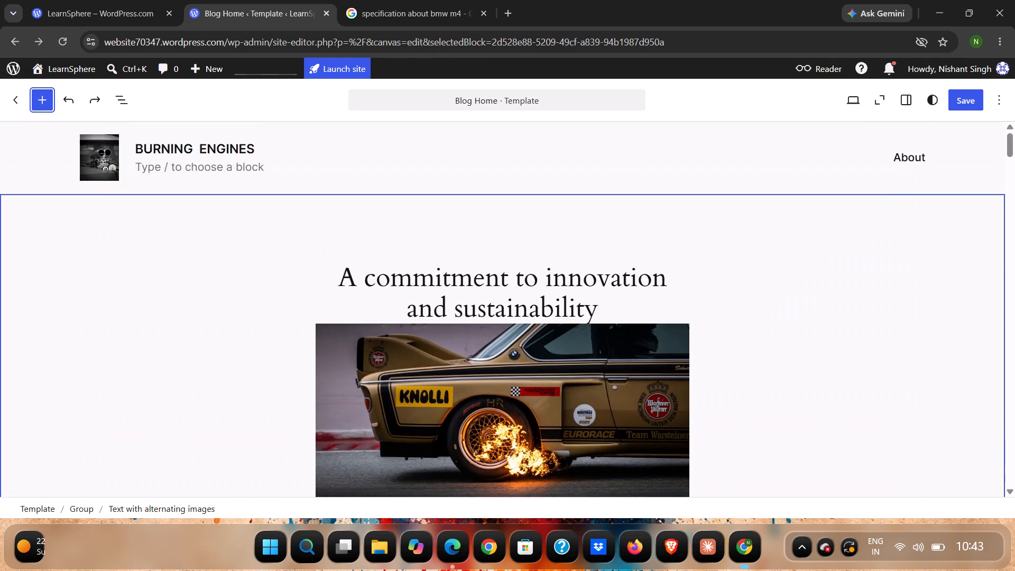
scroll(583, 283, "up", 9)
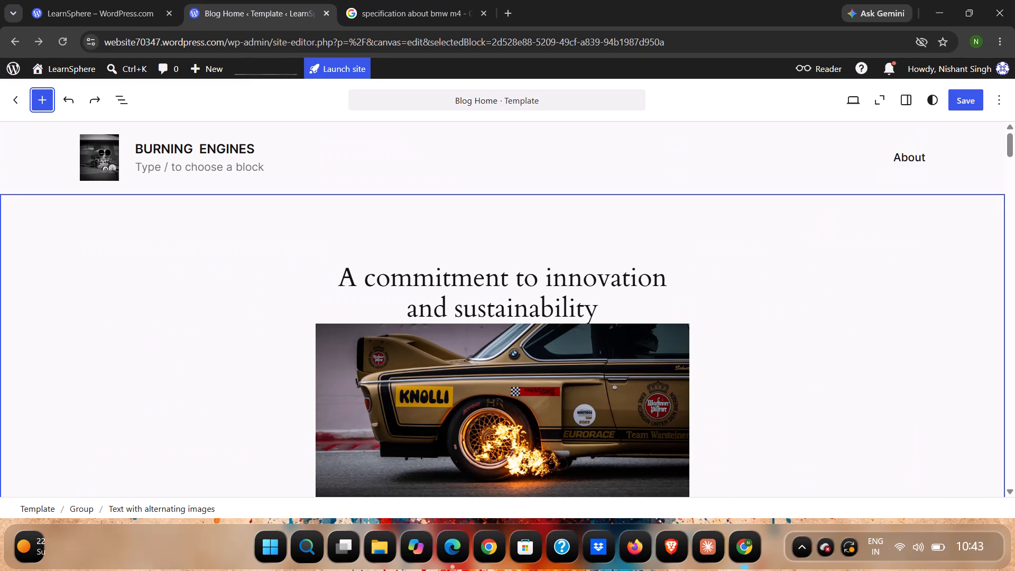
Review the whole Blog Home template from the BURNING ENGINES header down to the footer.
left_click(272, 167)
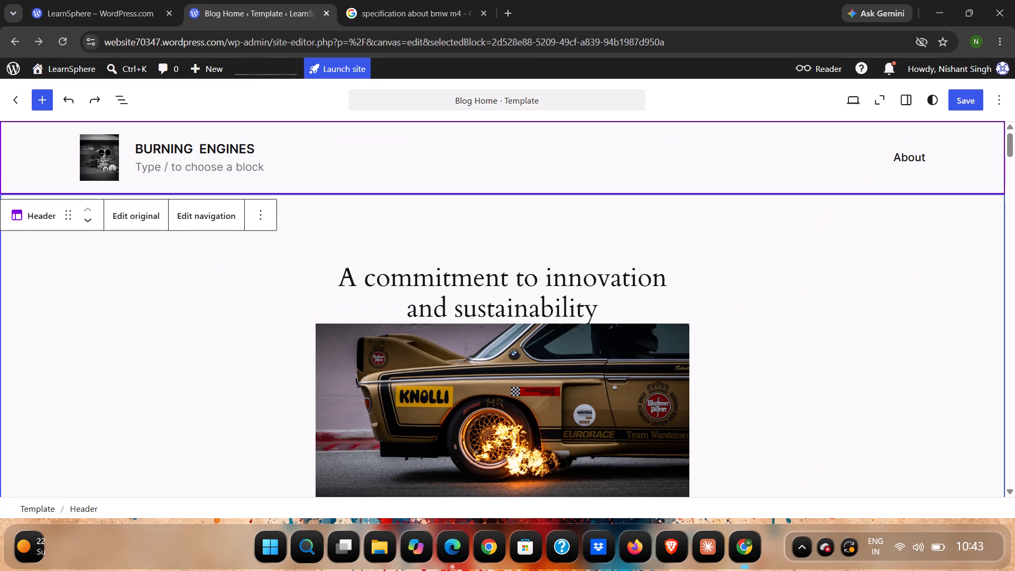
scroll(161, 287, "down", 3)
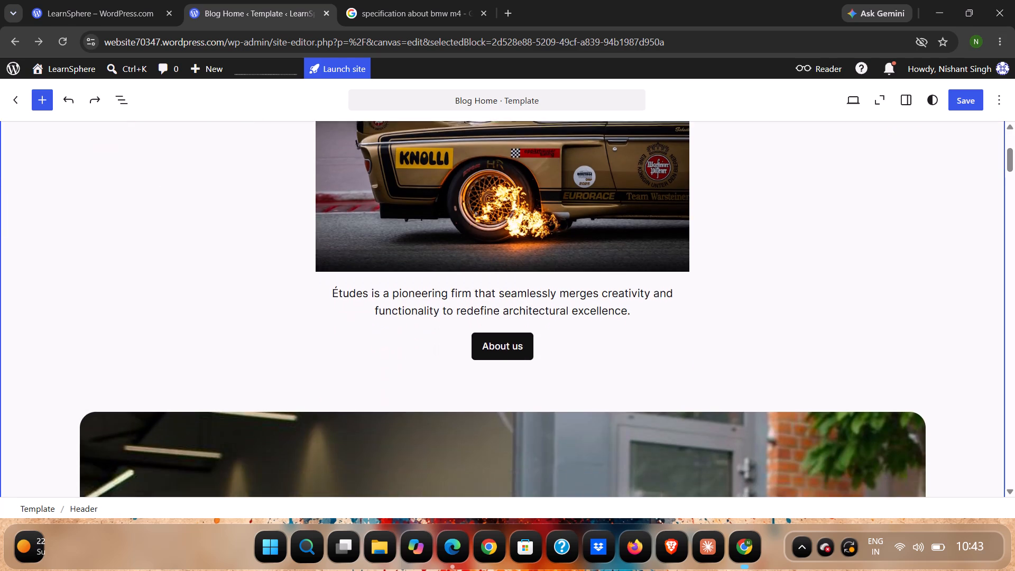
scroll(161, 287, "down", 9)
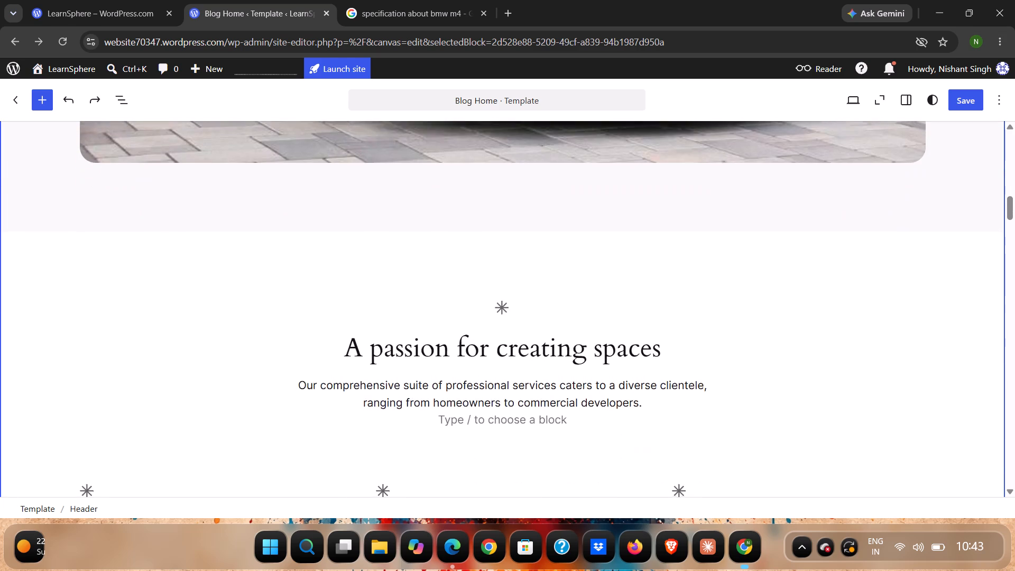
scroll(161, 287, "down", 2)
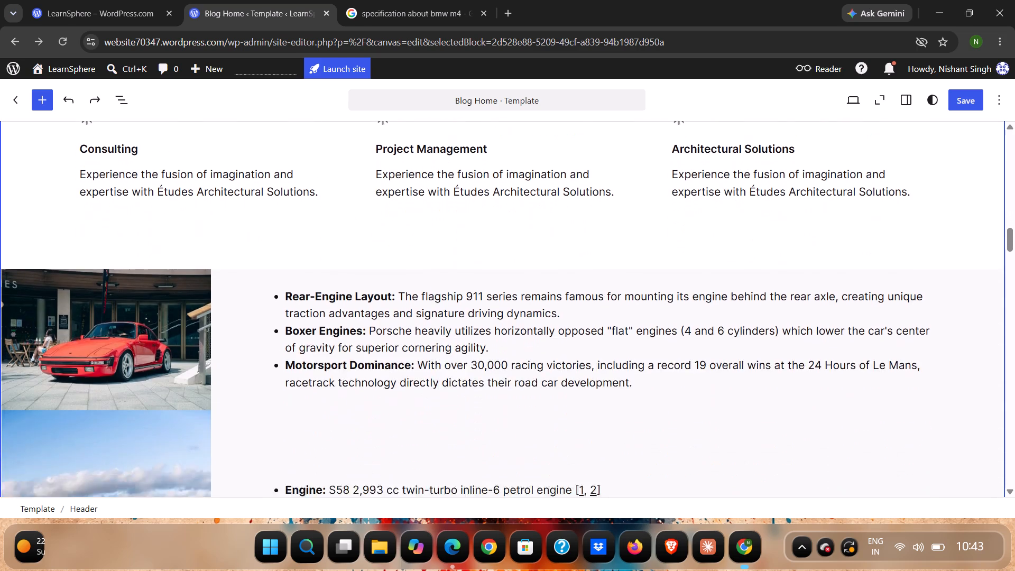
scroll(161, 287, "down", 3)
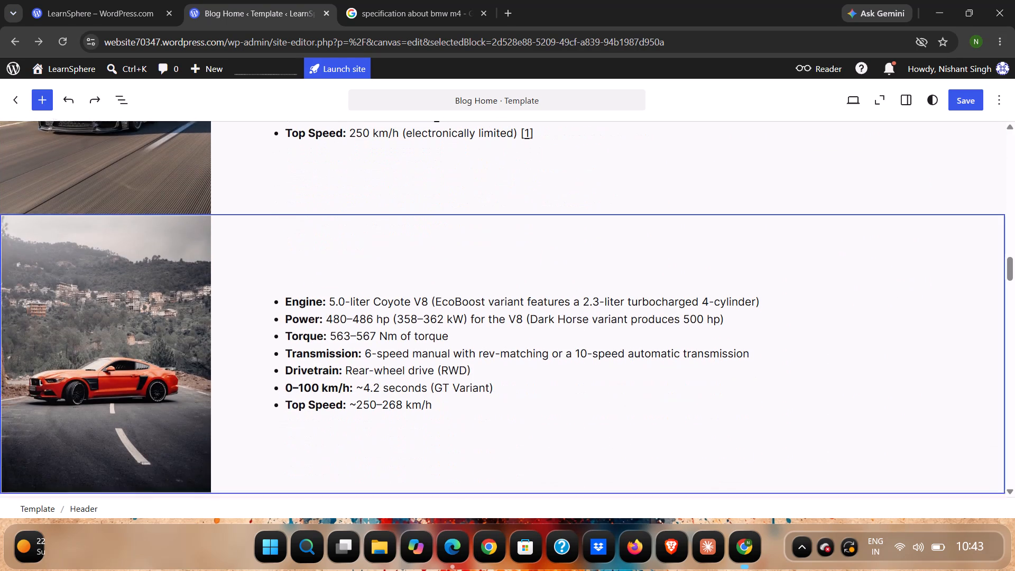
scroll(161, 287, "down", 11)
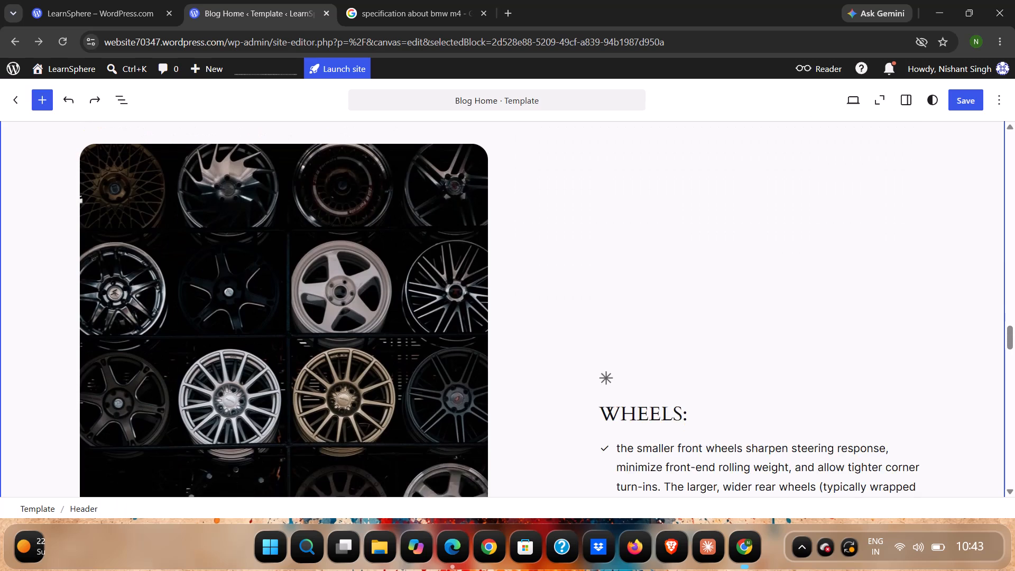
scroll(161, 287, "down", 11)
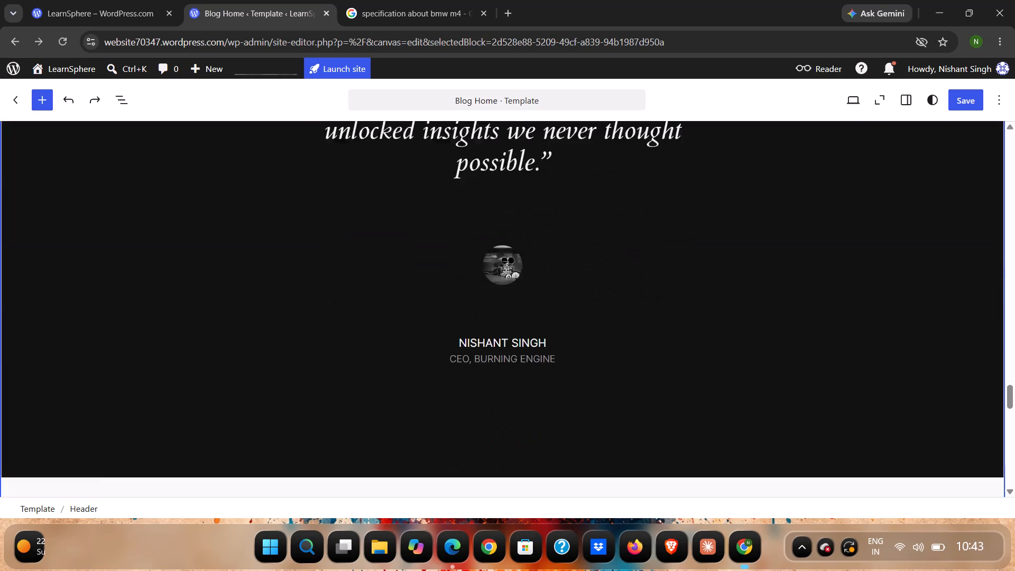
scroll(161, 287, "down", 10)
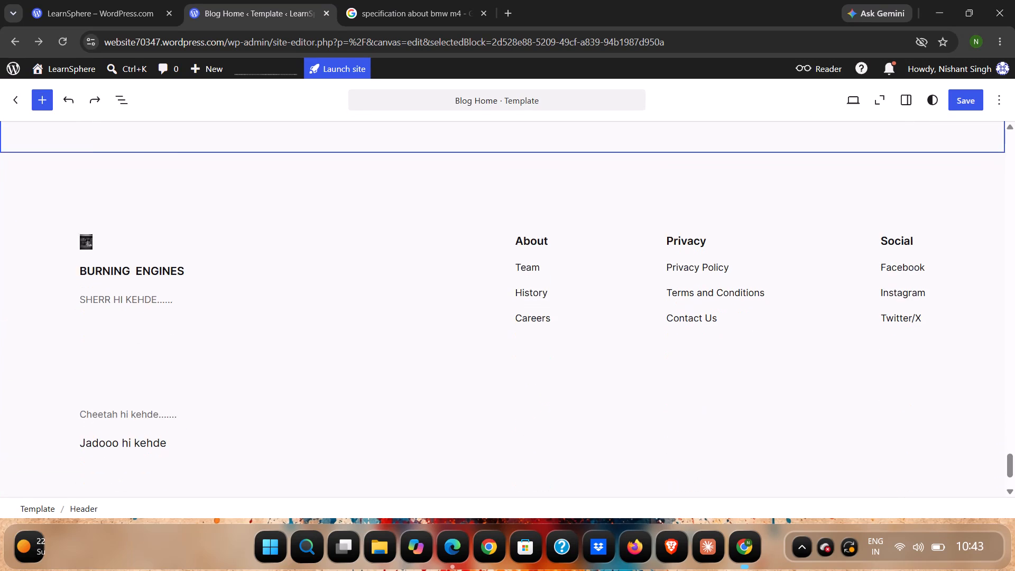
scroll(161, 287, "down", 3)
scroll(161, 287, "up", 14)
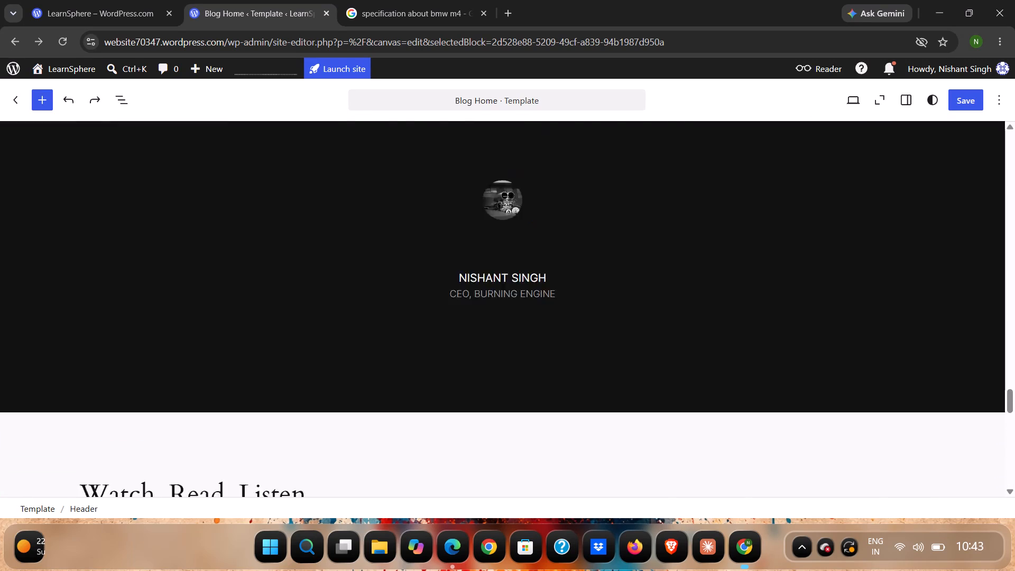
scroll(161, 287, "up", 19)
scroll(161, 287, "up", 11)
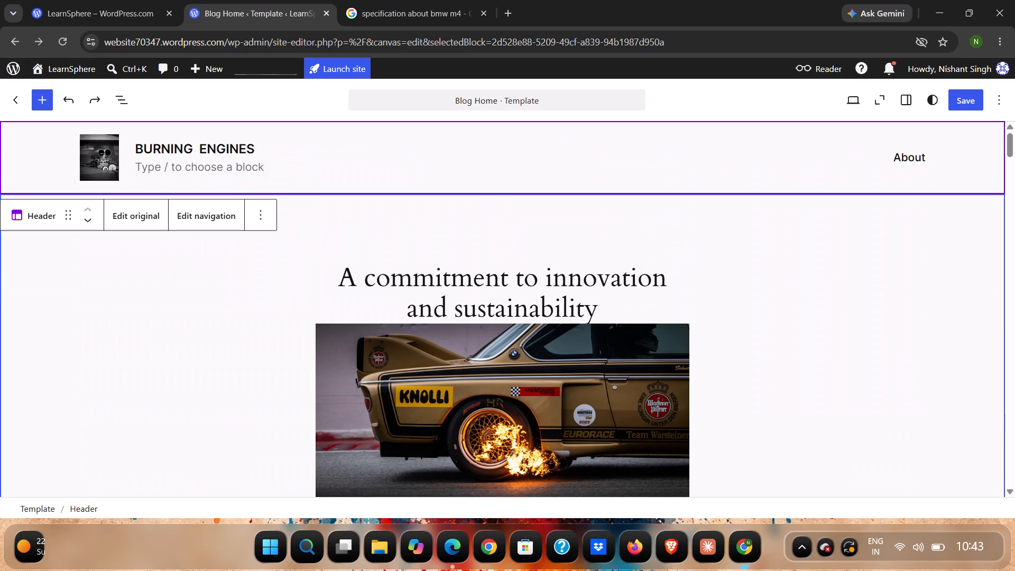
scroll(161, 287, "up", 1)
Enter the tagline "we build." in the empty paragraph beneath the BURNING ENGINES site title in the header.
left_click(261, 169)
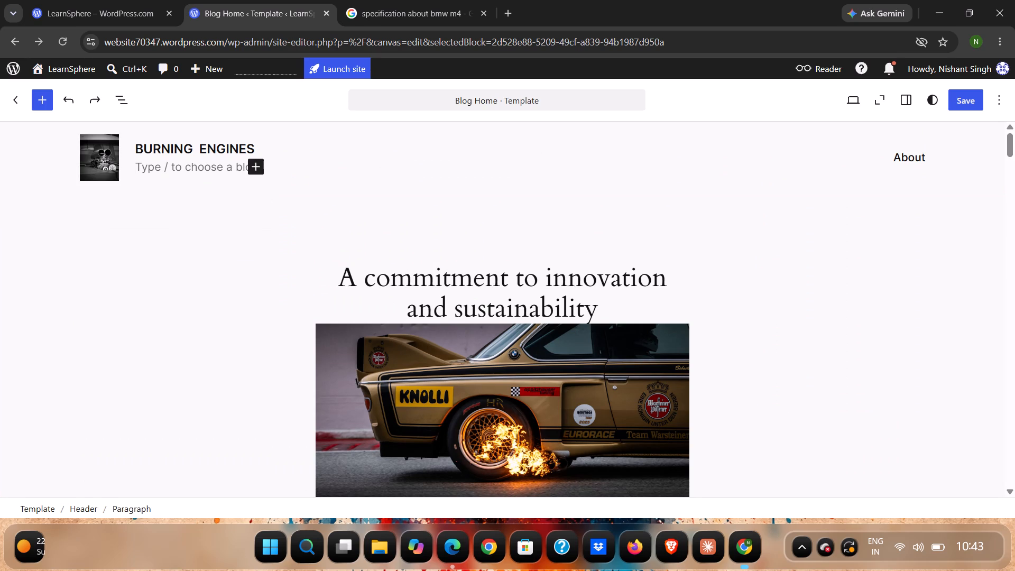
key("BackSpace")
key("BackSpace")
key("BackSpace")
key("BackSpace")
type("we")
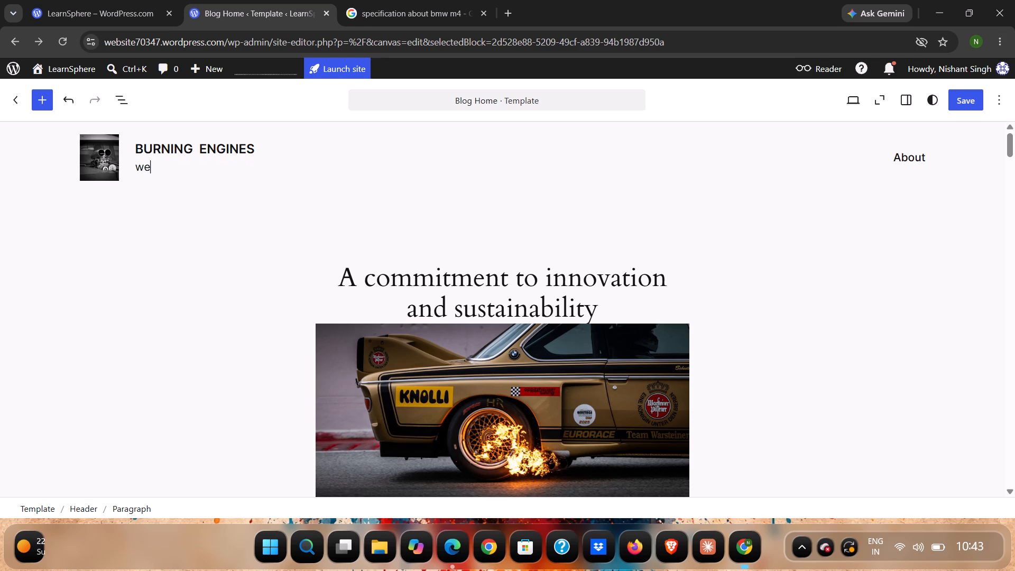
key("BackSpace")
key("BackSpace")
type("we build")
key("period")
Look over the header, the hero section and the service feature texts of the template.
scroll(261, 169, "down", 1)
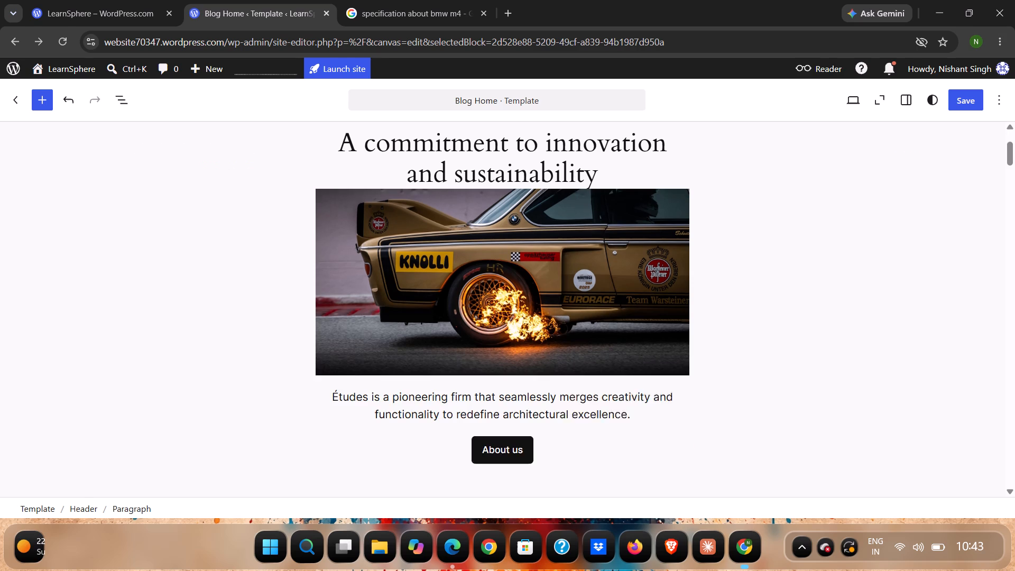
scroll(261, 169, "down", 2)
scroll(261, 169, "up", 1)
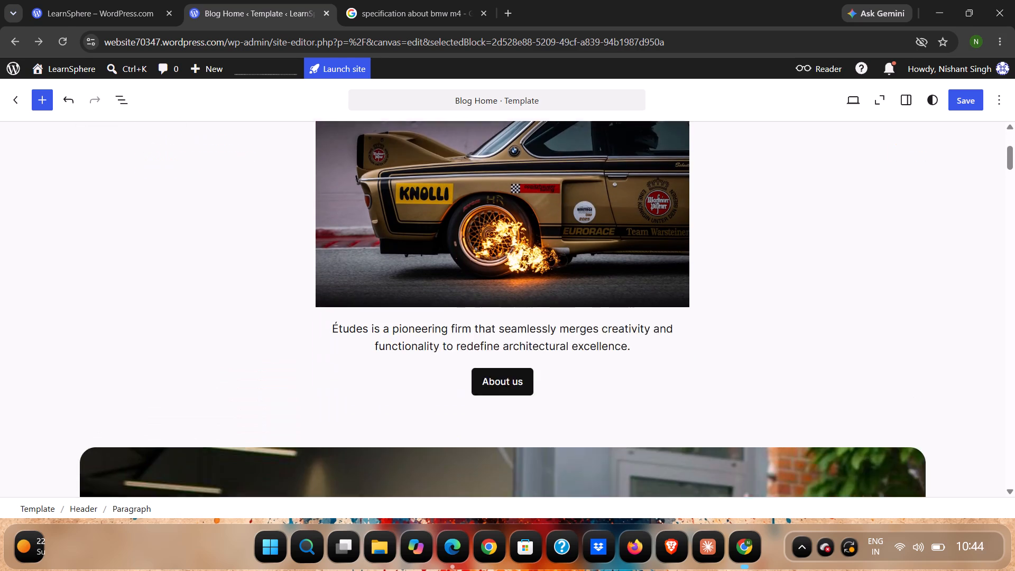
scroll(261, 169, "up", 1)
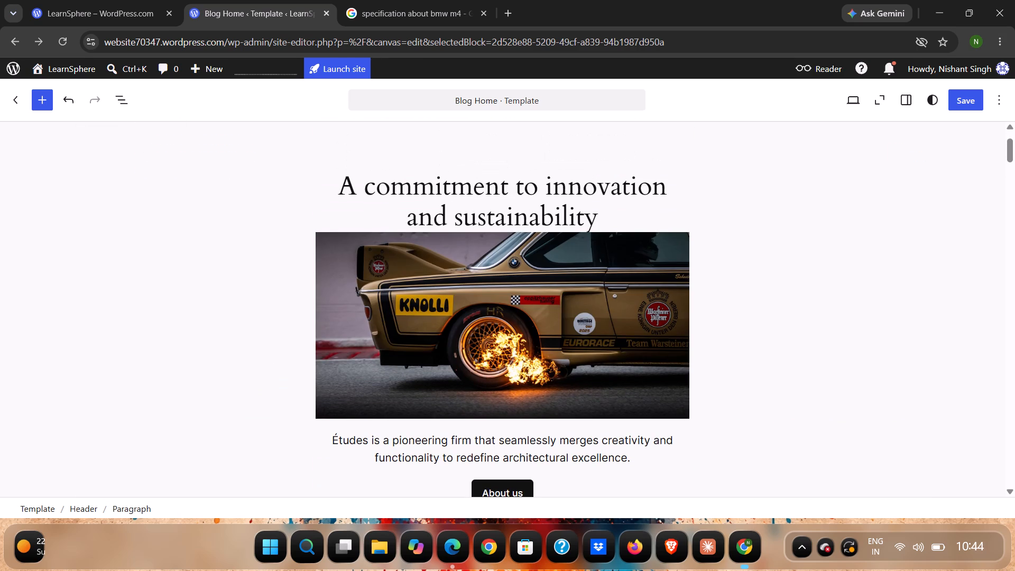
scroll(261, 169, "up", 2)
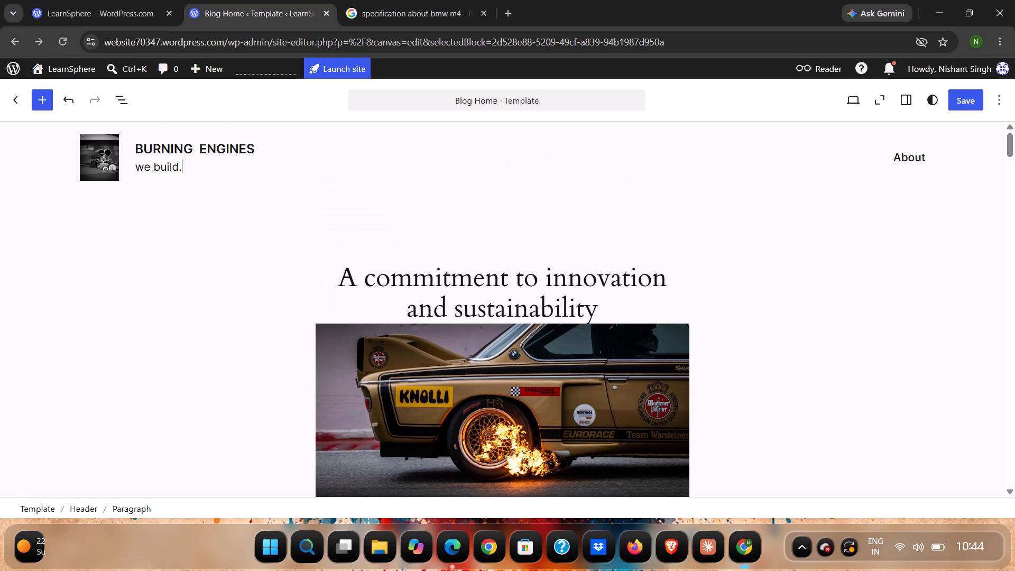
scroll(261, 169, "up", 5)
scroll(261, 169, "down", 7)
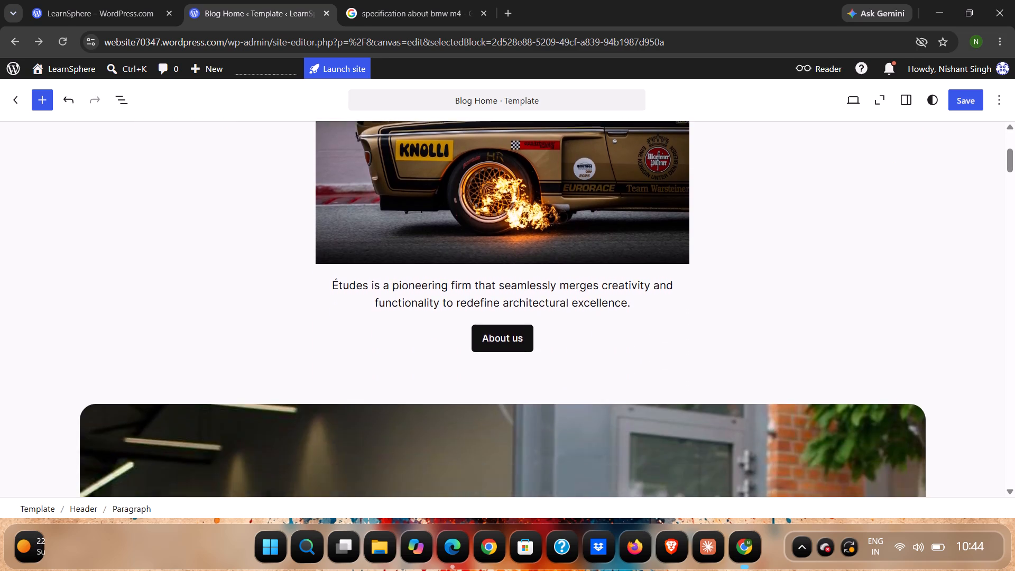
scroll(261, 169, "down", 9)
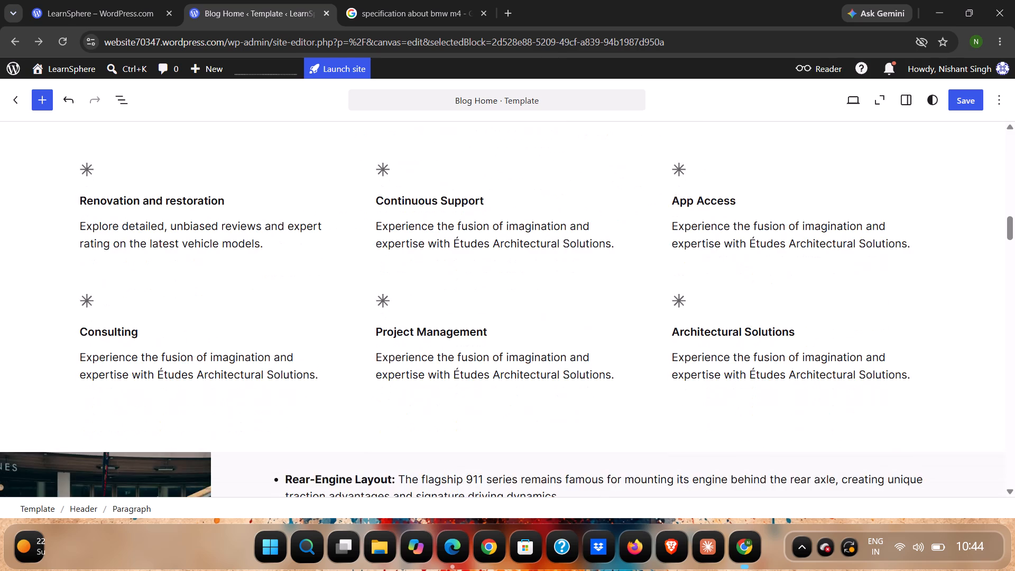
scroll(261, 169, "down", 6)
scroll(261, 169, "up", 4)
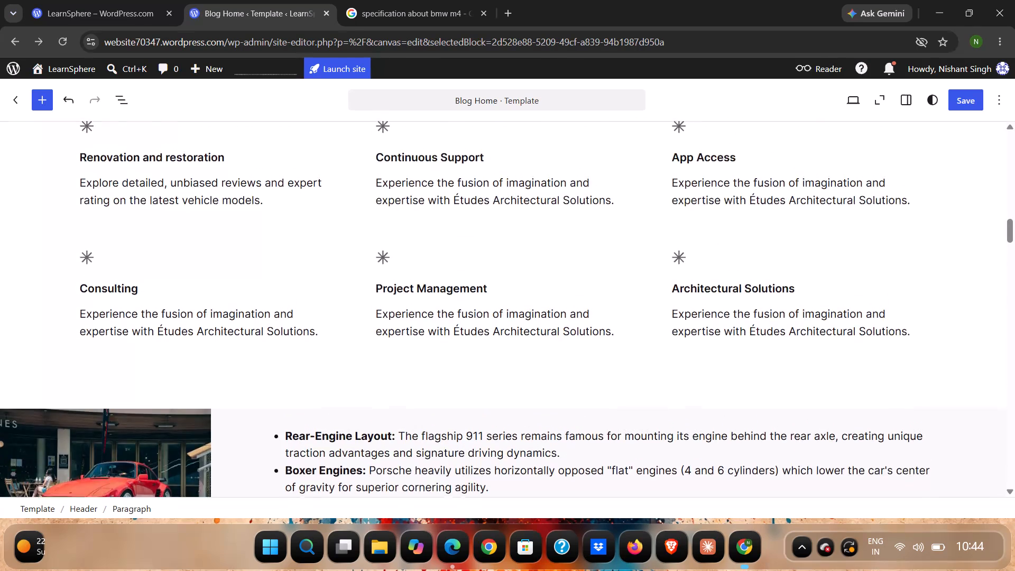
scroll(261, 169, "up", 9)
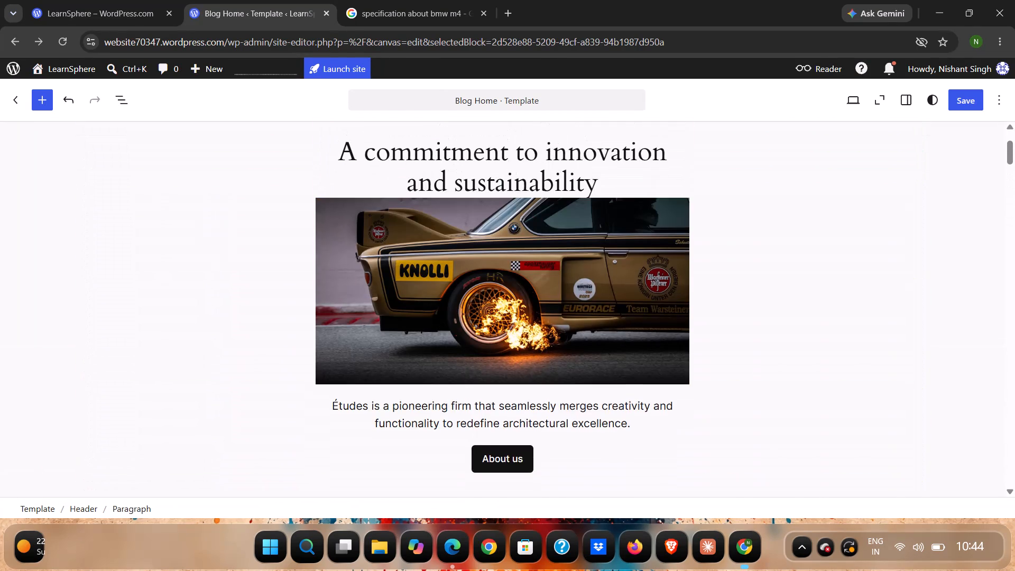
scroll(261, 169, "up", 3)
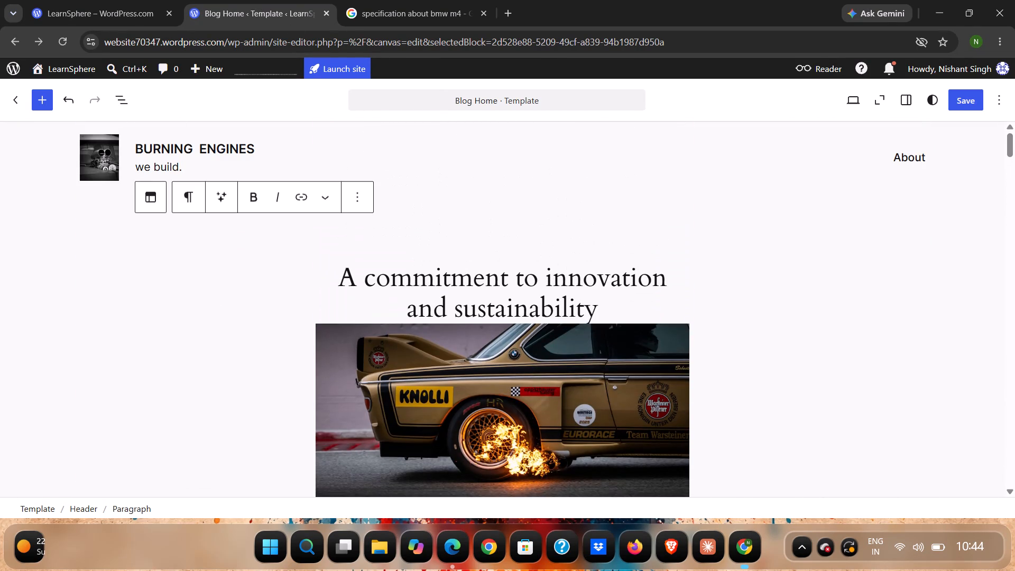
left_click(496, 96)
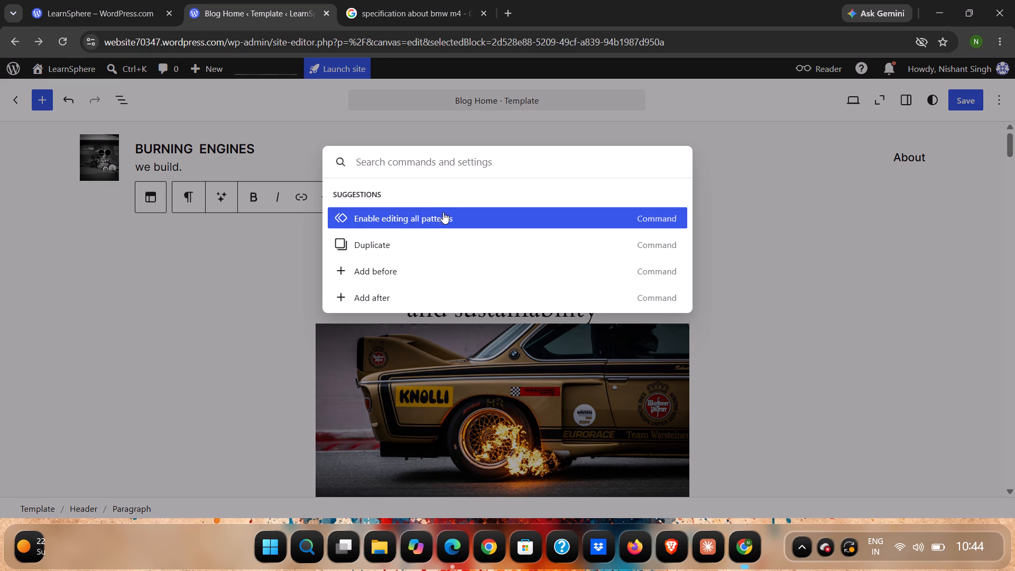
left_click(458, 122)
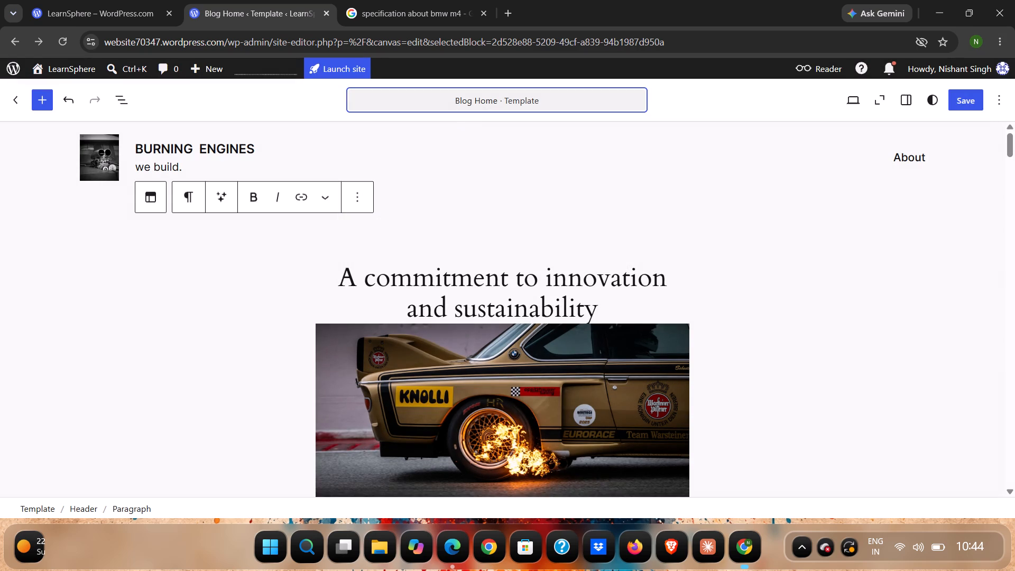
Review the template from the hero photo through the car specification blocks to the engine and wheel sections.
scroll(413, 235, "down", 5)
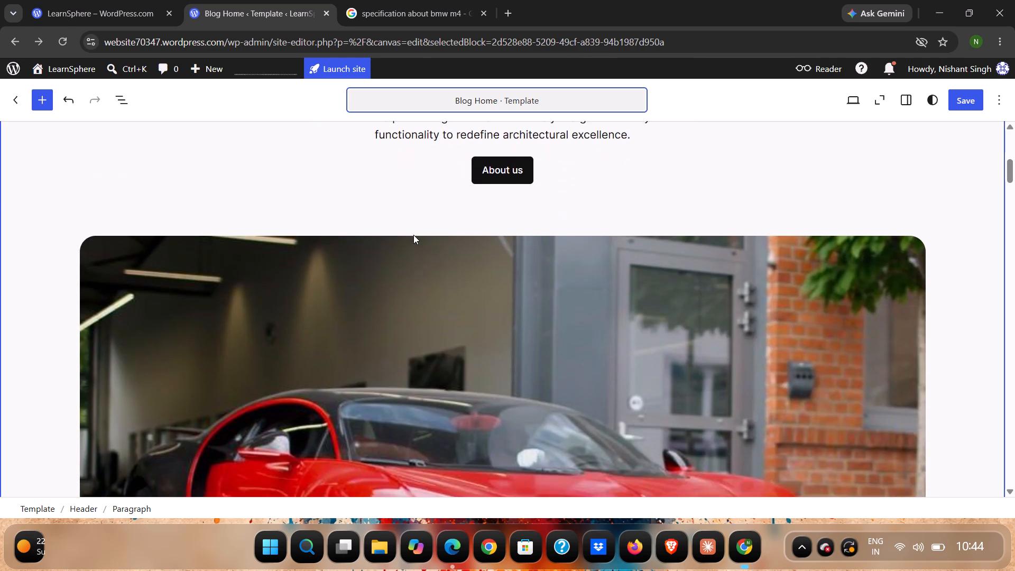
scroll(413, 235, "down", 5)
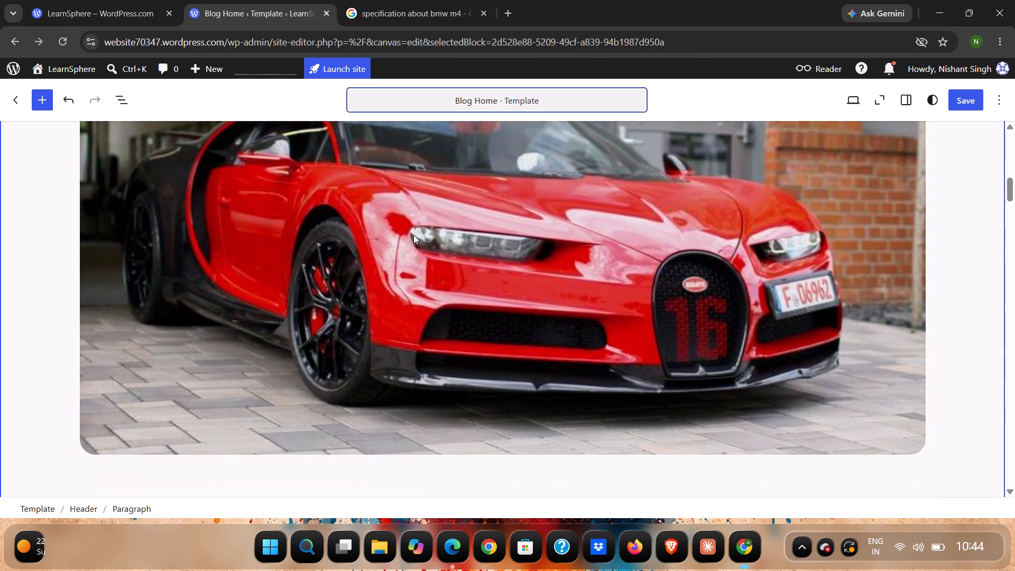
scroll(413, 235, "down", 8)
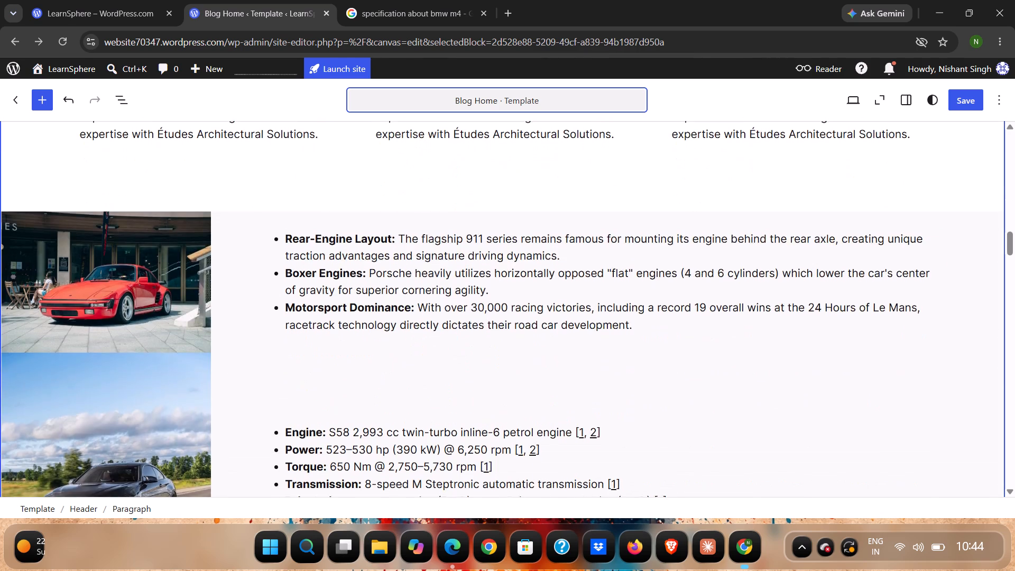
scroll(413, 235, "down", 8)
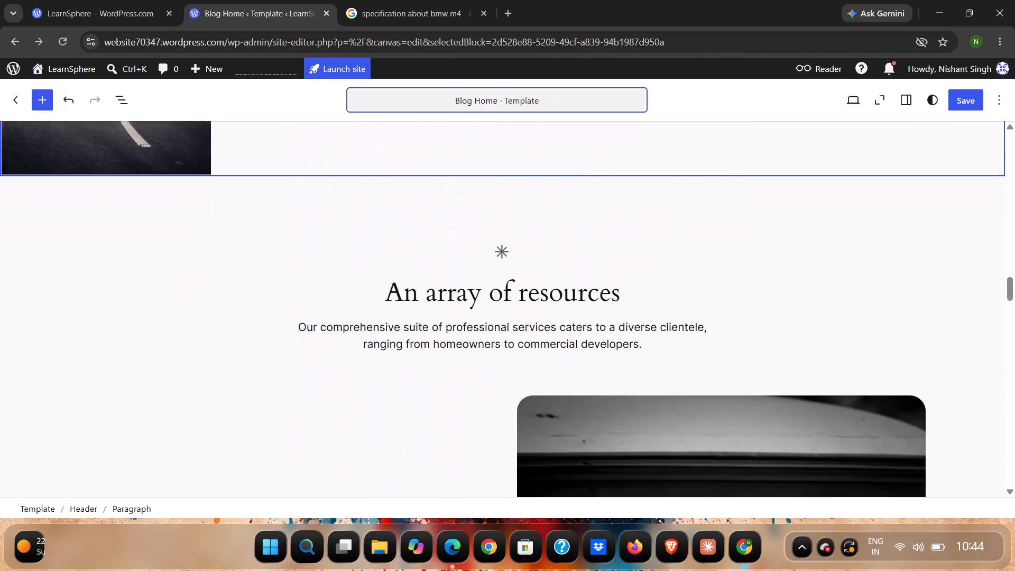
scroll(413, 235, "down", 7)
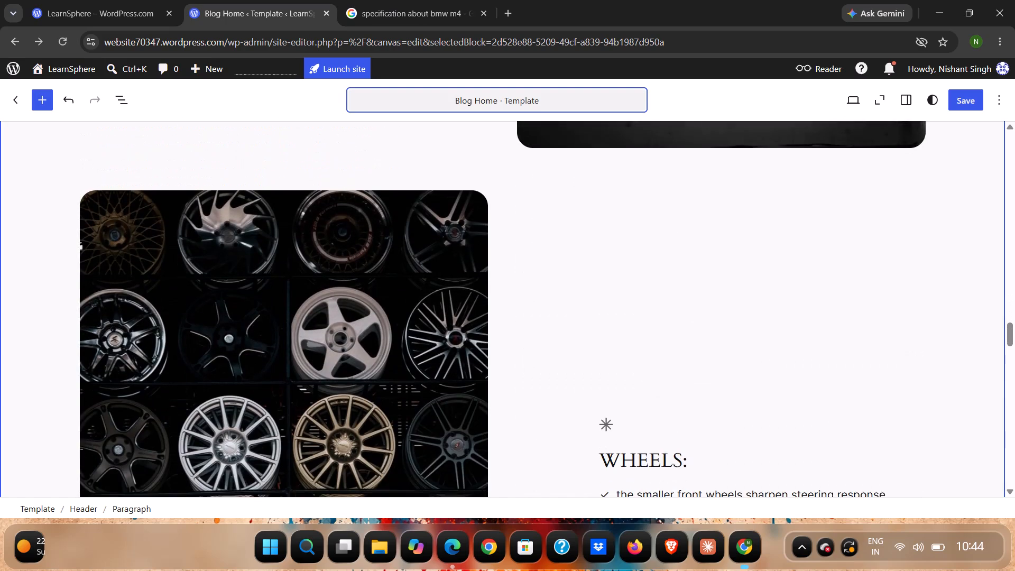
scroll(413, 235, "down", 8)
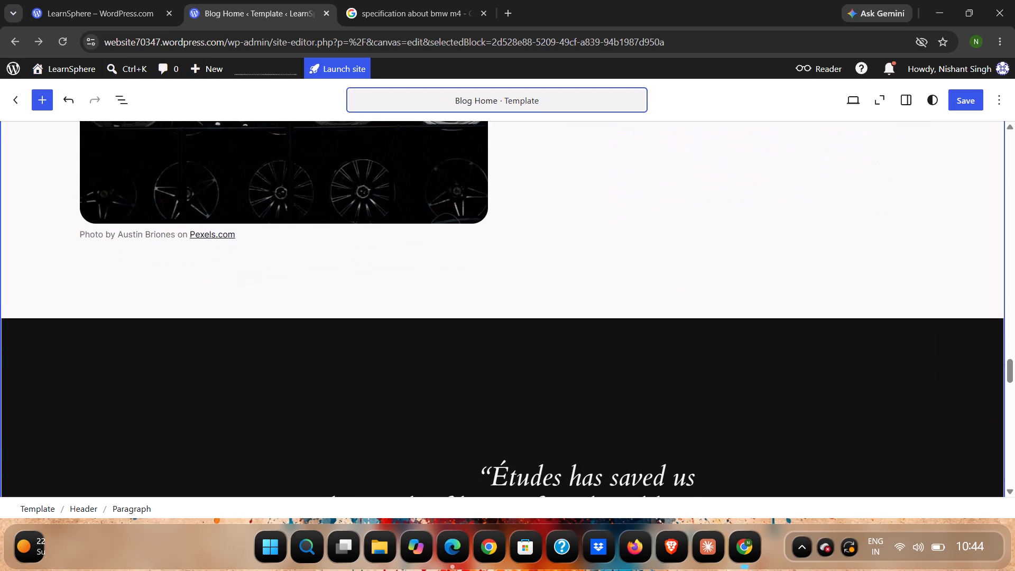
scroll(413, 235, "right", 1)
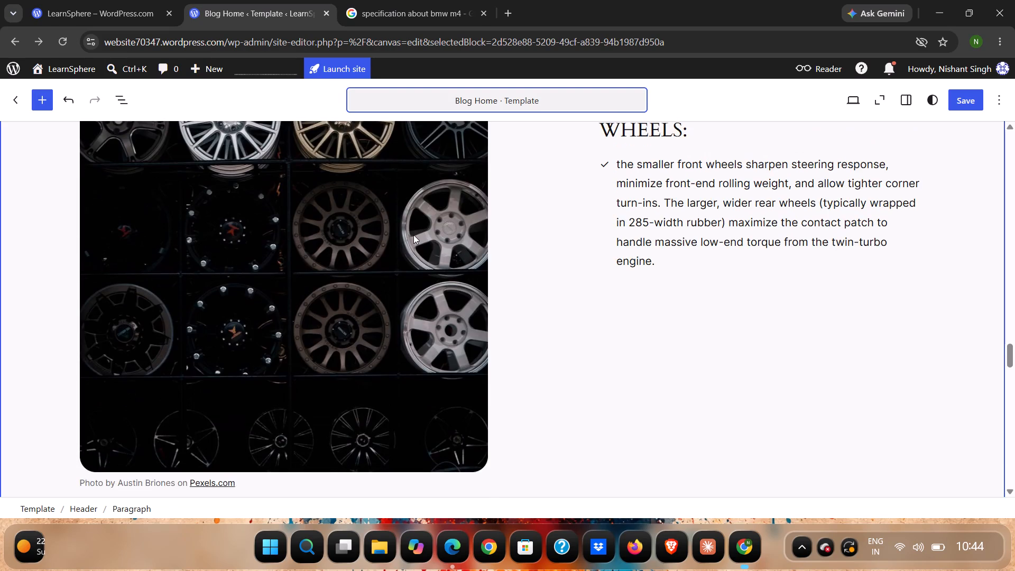
scroll(413, 235, "up", 8)
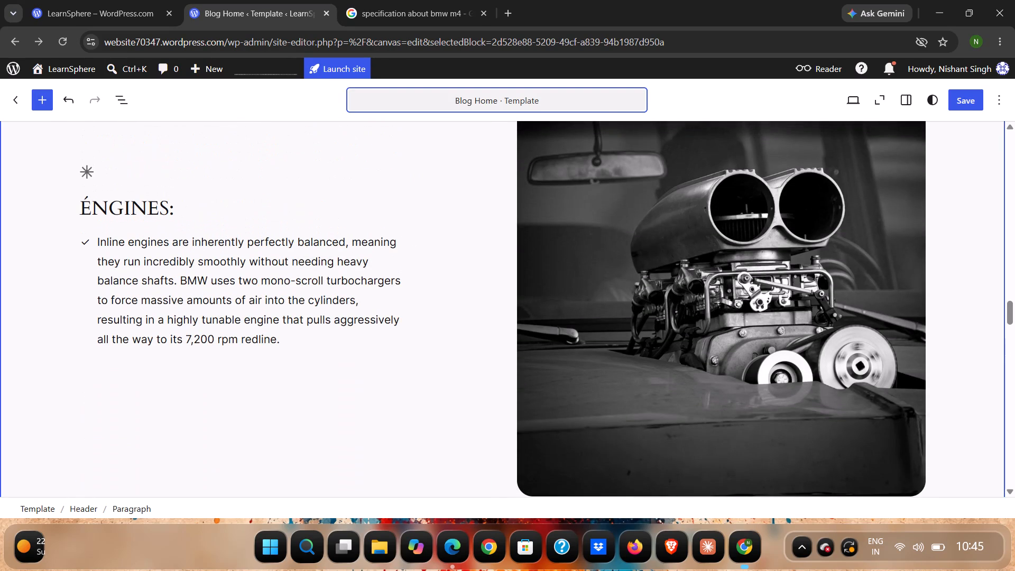
scroll(413, 235, "up", 3)
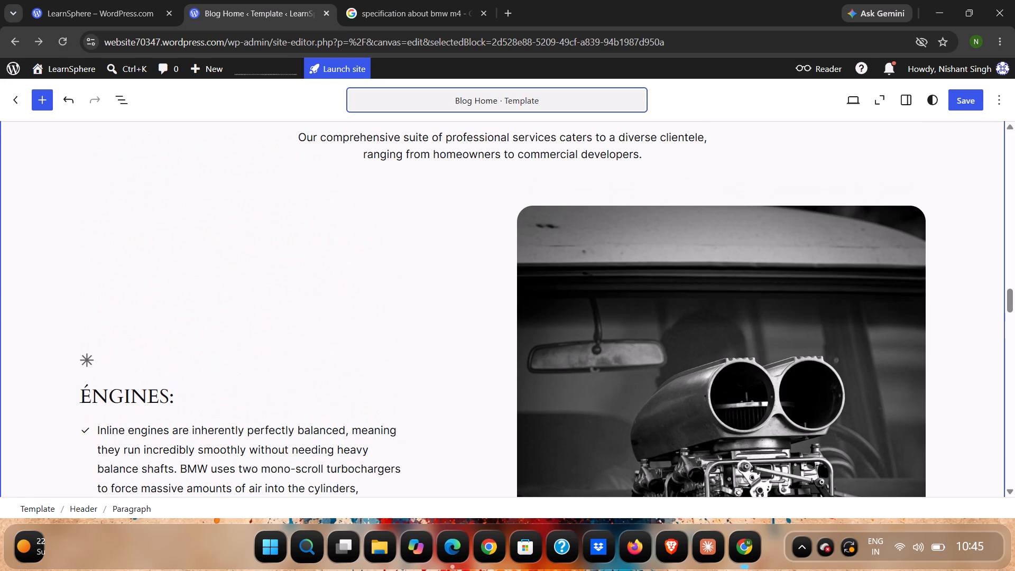
scroll(413, 235, "down", 8)
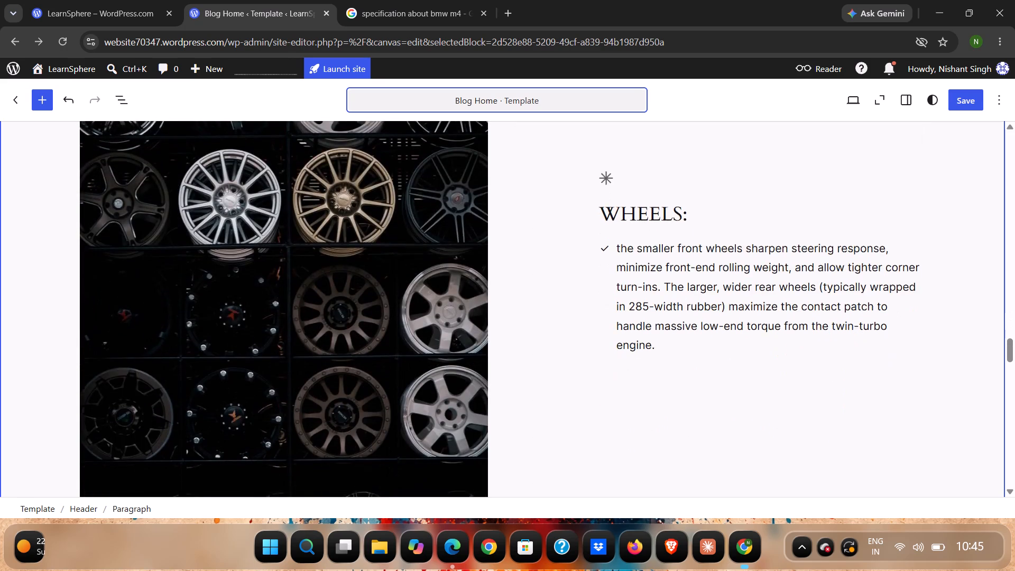
Check the lower part of the template, including the posts area, the subscriber sign-up section and the footer texts.
scroll(413, 235, "down", 13)
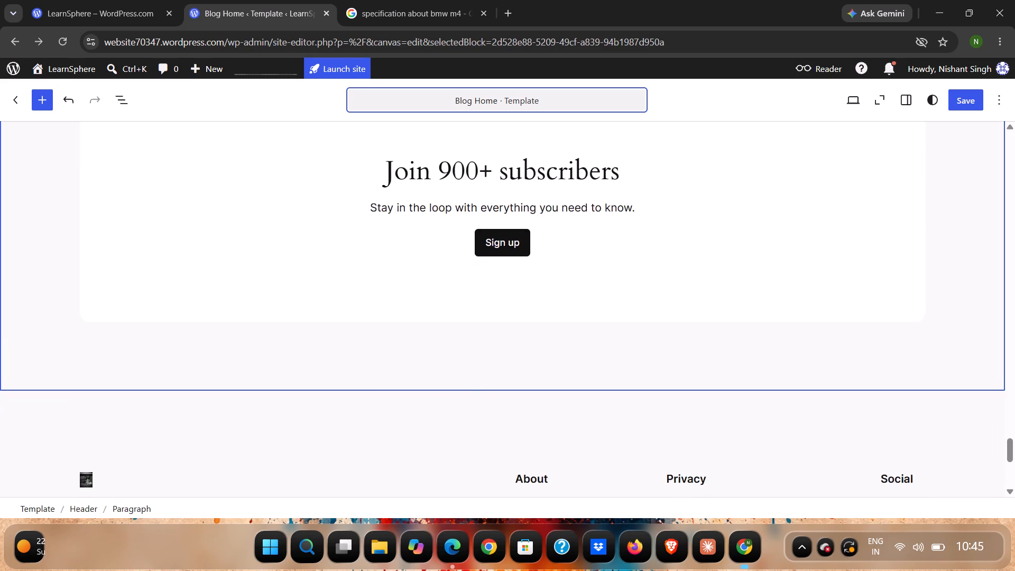
scroll(413, 235, "down", 9)
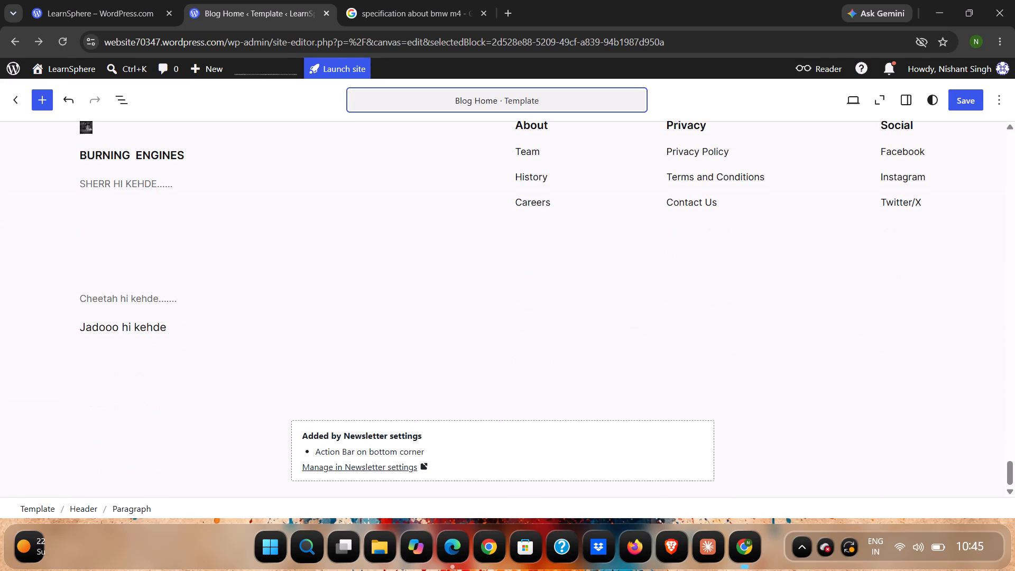
scroll(413, 235, "up", 8)
scroll(438, 570, "up", 3)
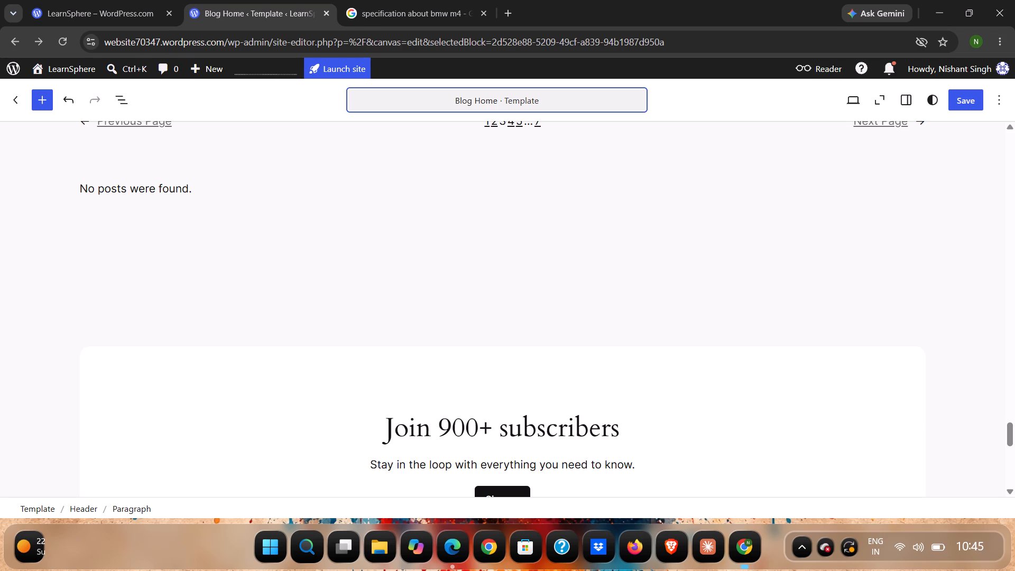
scroll(438, 570, "up", 1)
scroll(360, 508, "up", 6)
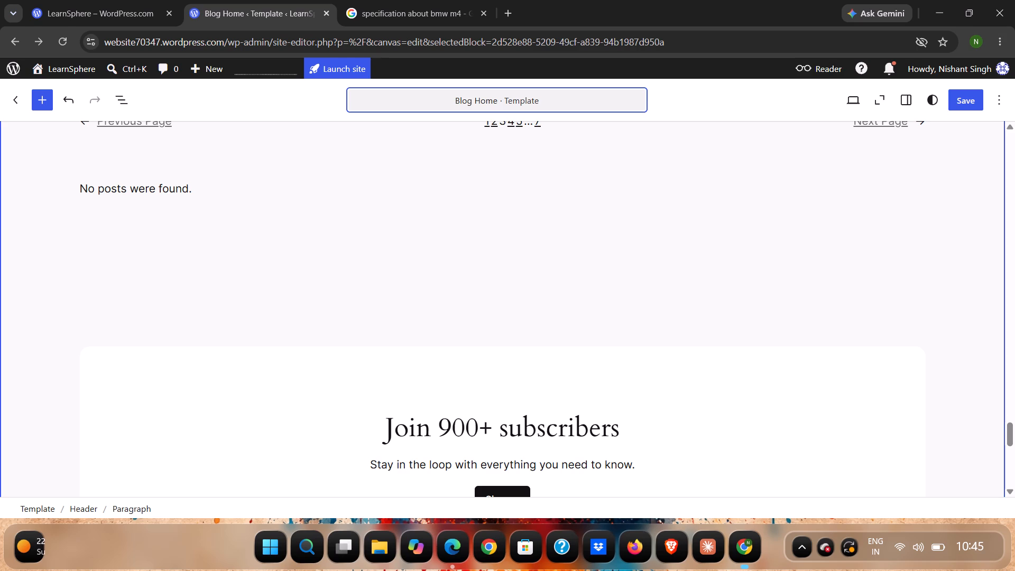
scroll(408, 326, "up", 13)
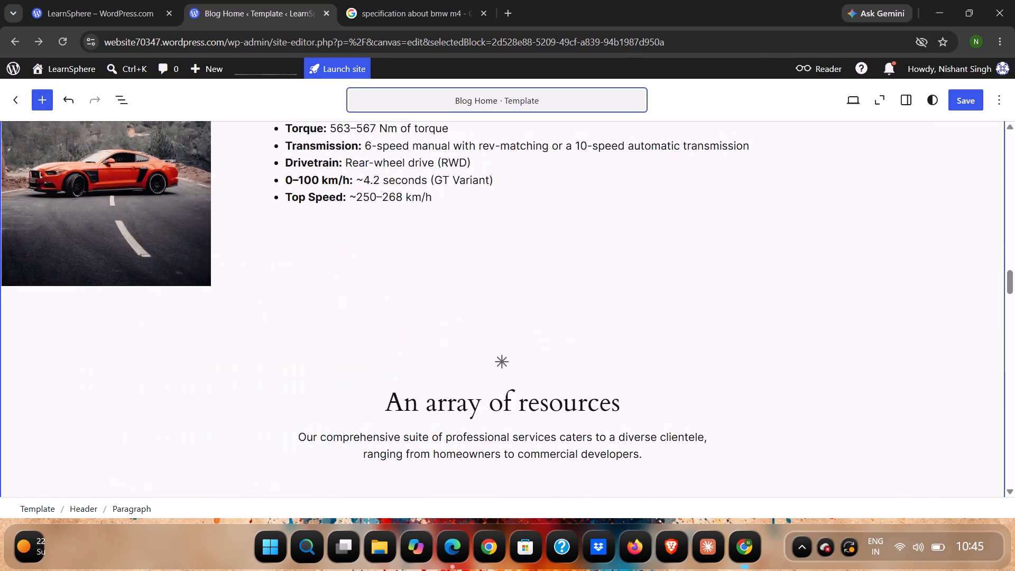
scroll(408, 326, "up", 3)
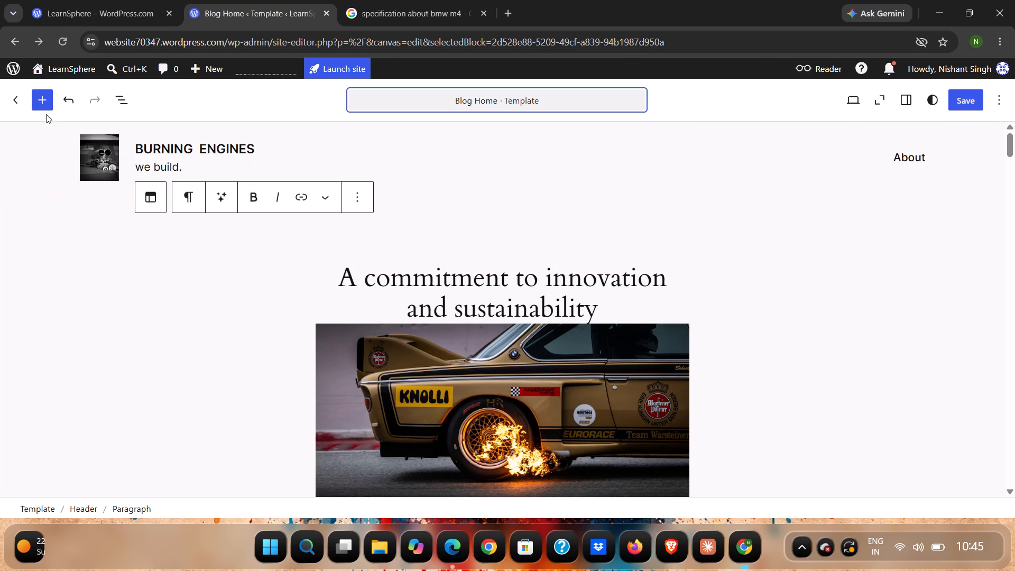
Open the block inserter and make its search ready for finding a block.
left_click(41, 102)
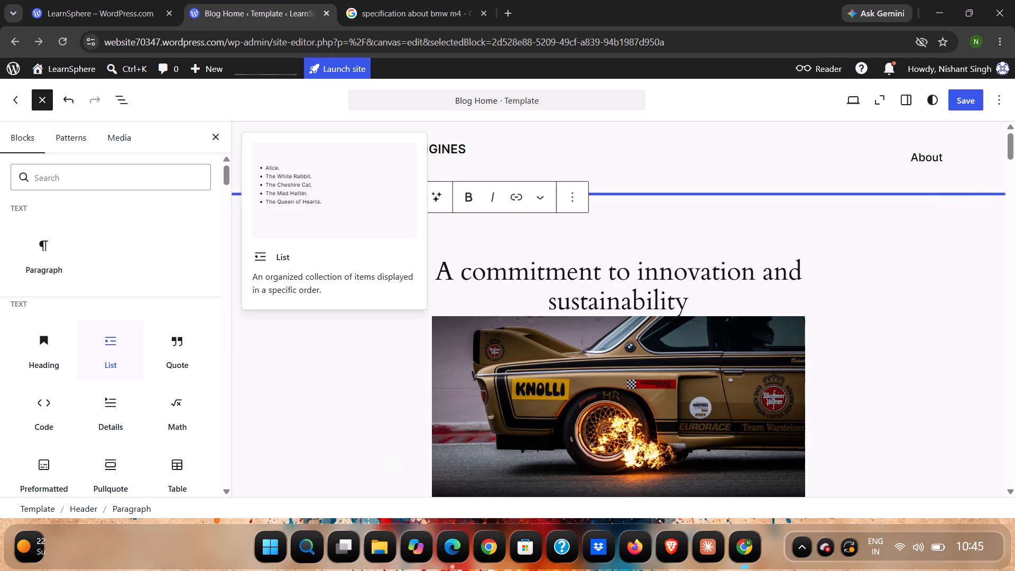
left_click(63, 177)
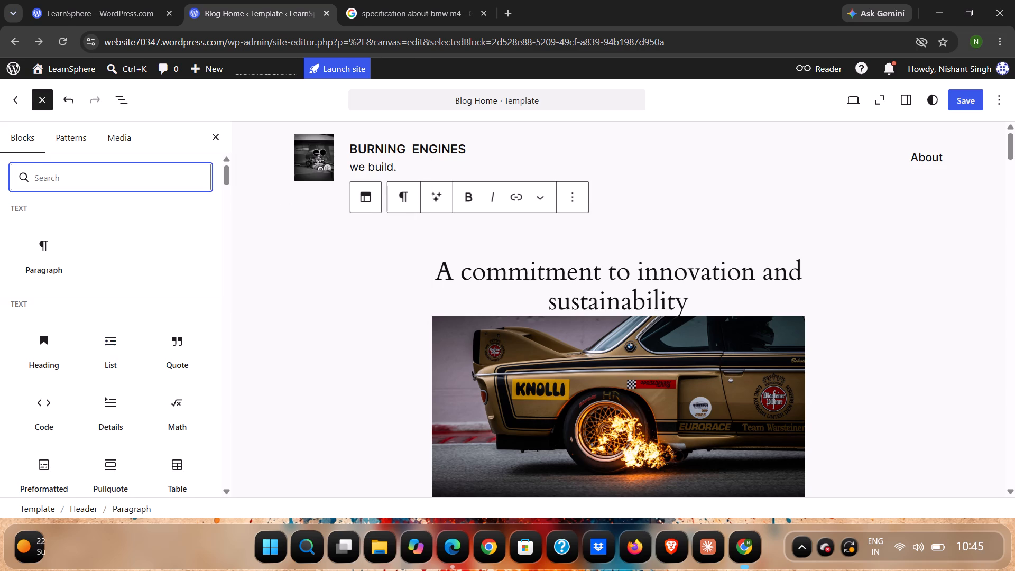
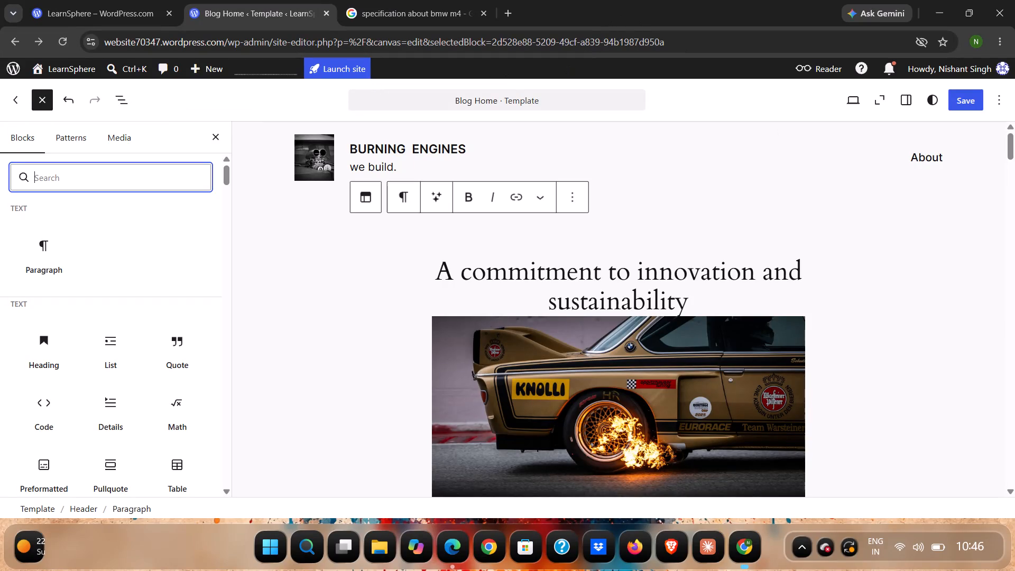
Save the changes made to the Blog Home template.
left_click(970, 105)
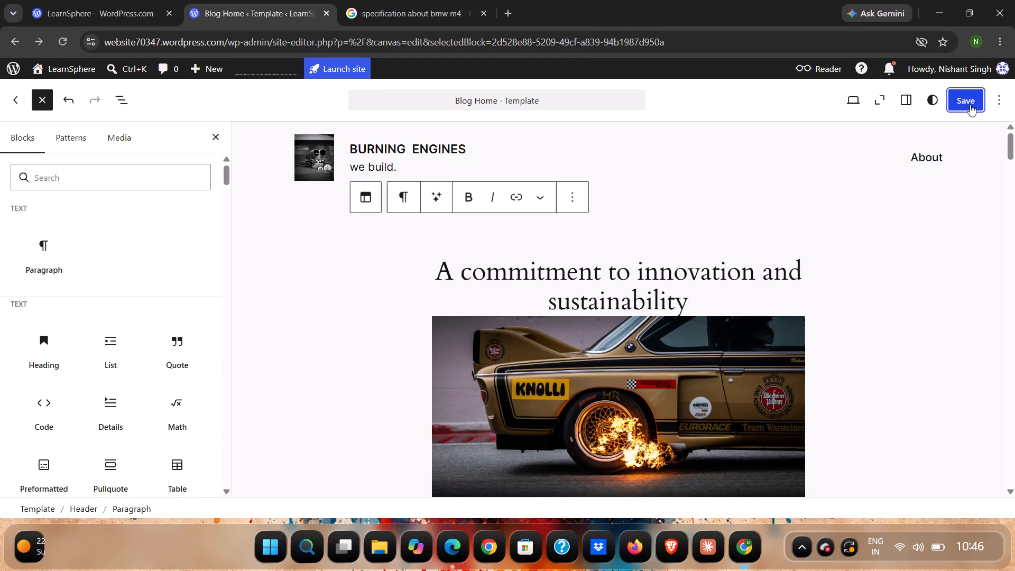
left_click(970, 105)
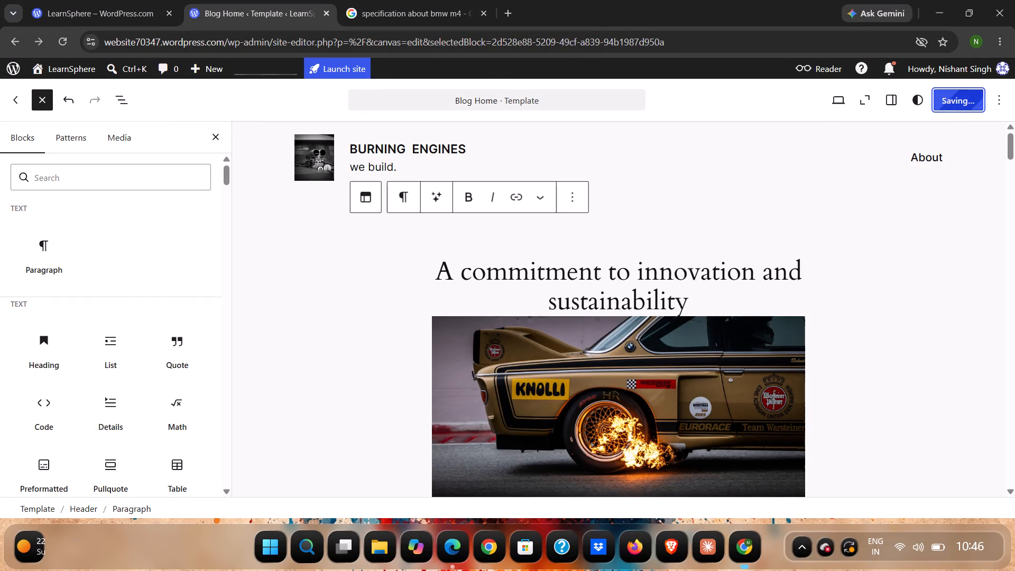